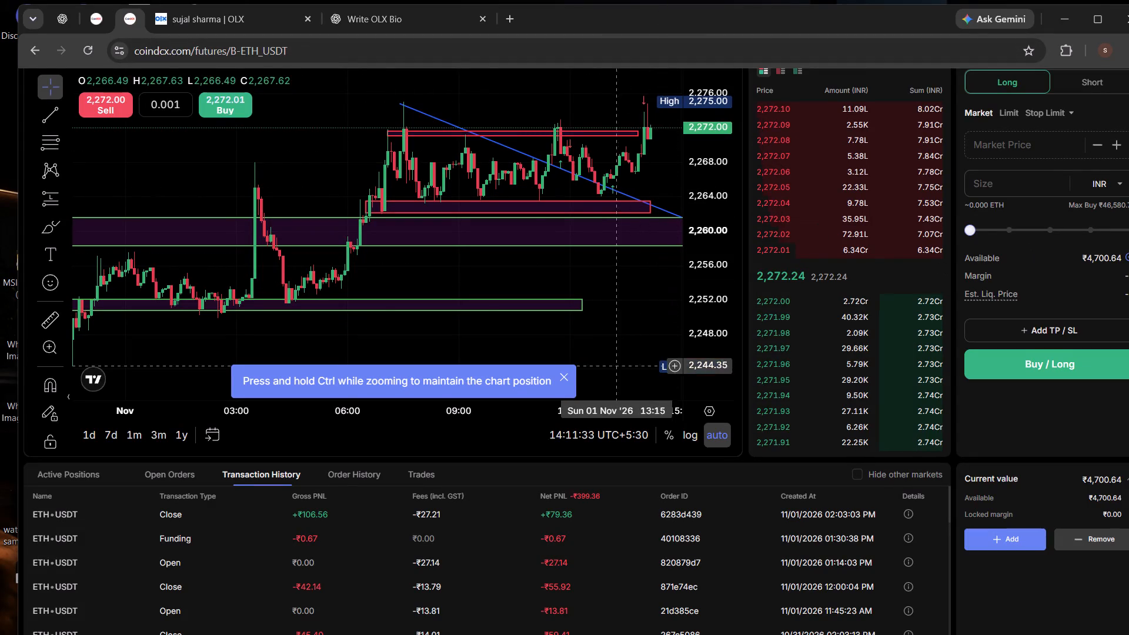
# Show the ETH-USDT futures chart in full screen.
pyautogui.scroll(4, 463, 627)
pyautogui.click(688, 203)
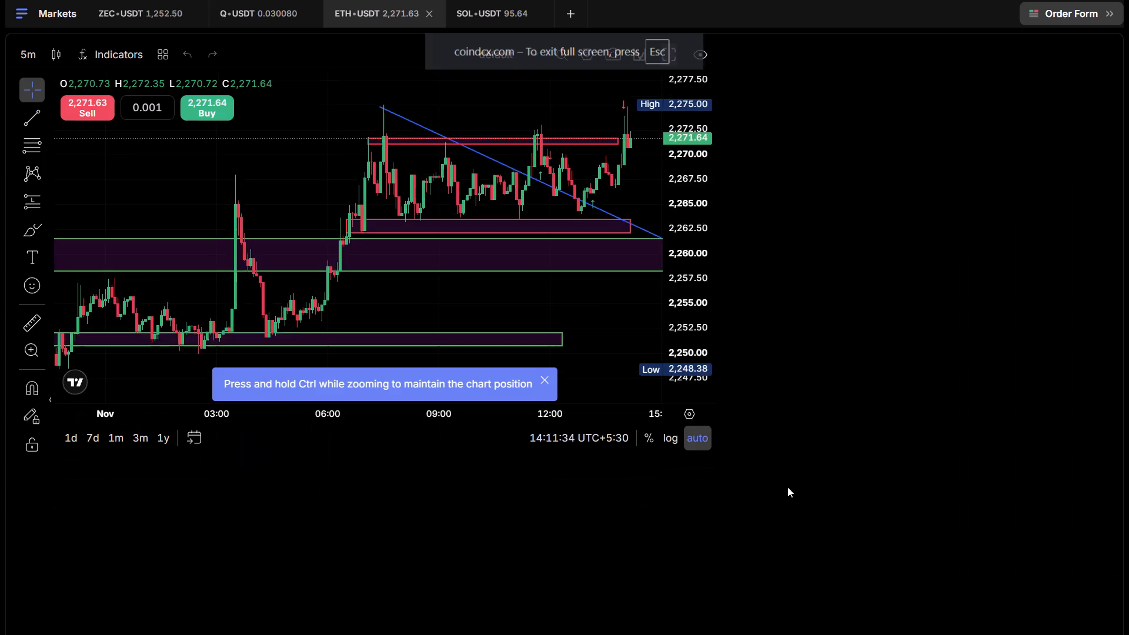
# Examine the wider ETH-USDT price history against the marked zones and horizontal lines, dismissing the hint about detailed chart values.
pyautogui.scroll(-13, 724, 407)
pyautogui.moveTo(761, 210); pyautogui.dragTo(551, 278)
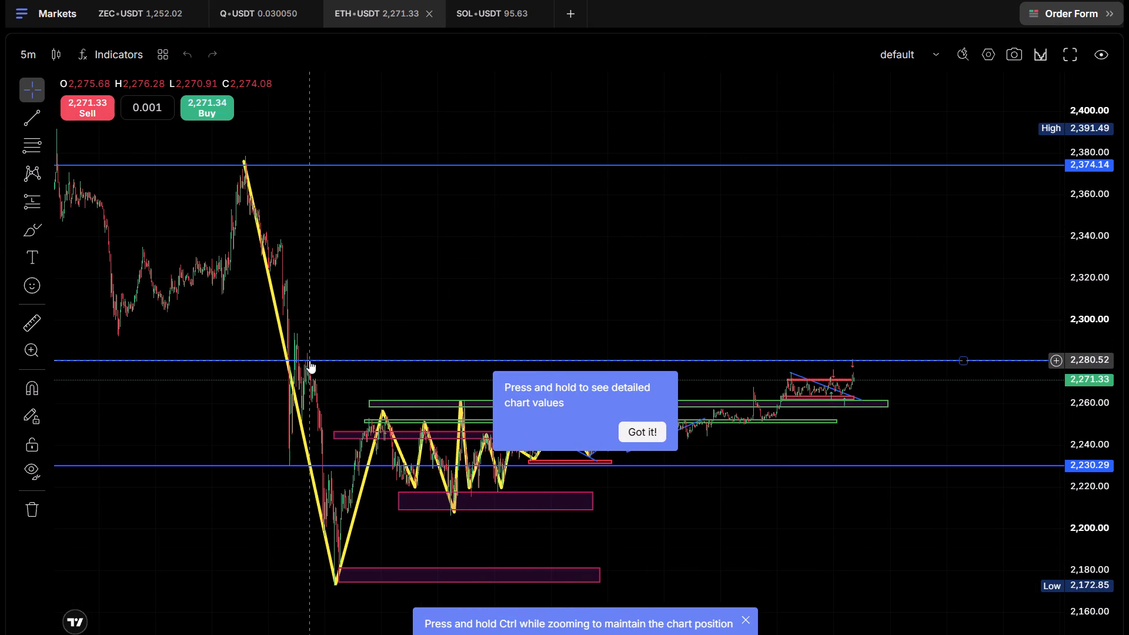
pyautogui.scroll(5, 900, 386)
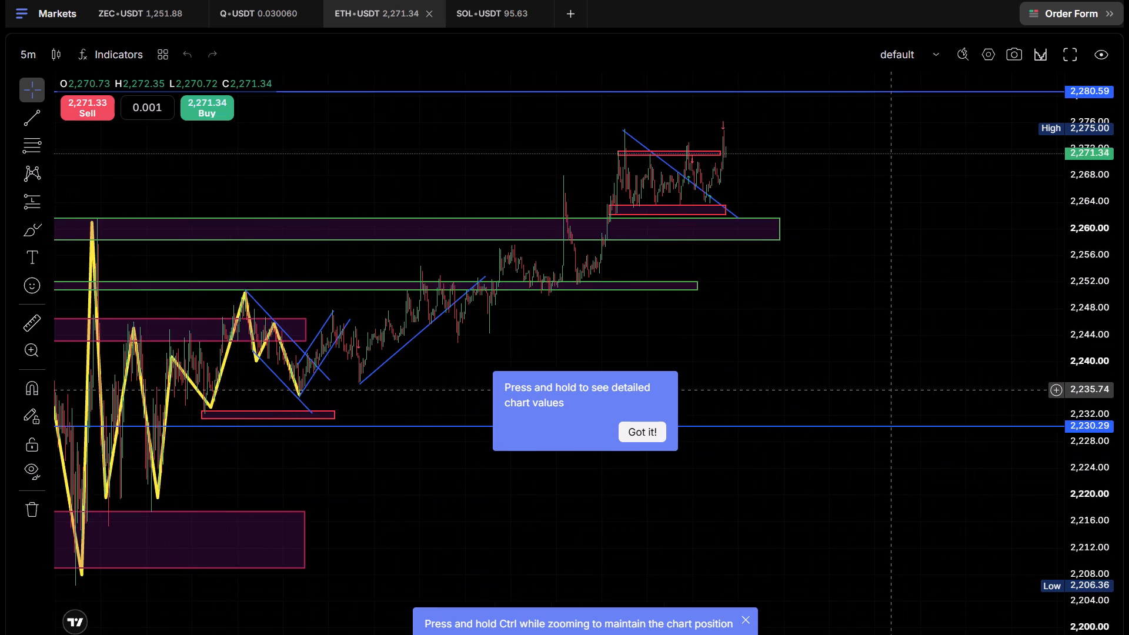
pyautogui.scroll(8, 887, 392)
pyautogui.moveTo(368, 222); pyautogui.dragTo(547, 389)
pyautogui.moveTo(641, 236); pyautogui.dragTo(769, 415)
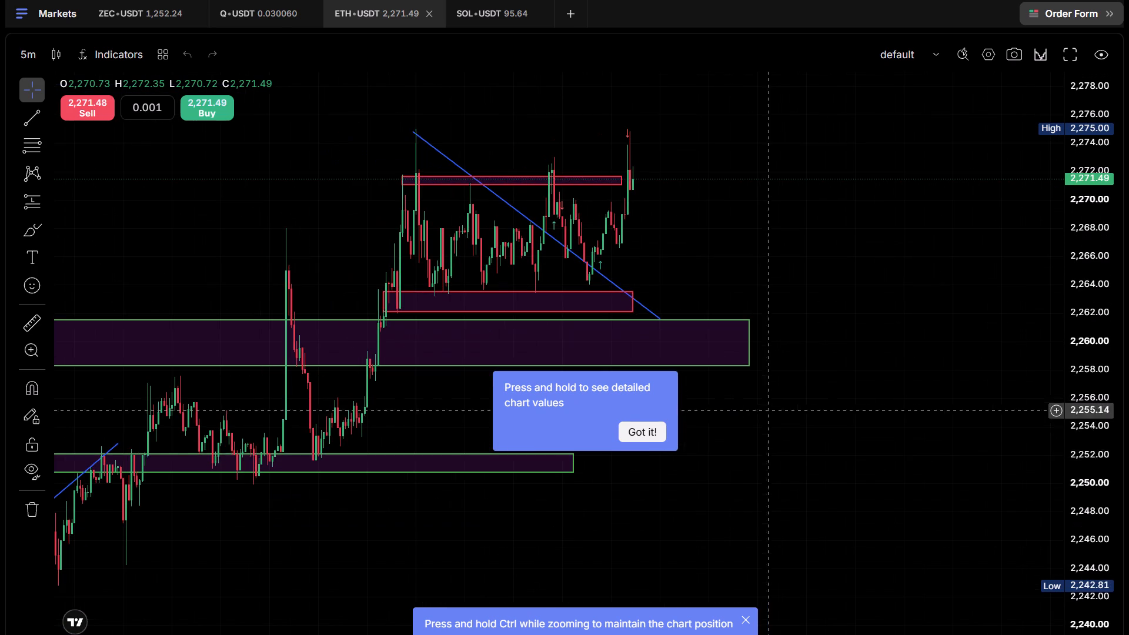
pyautogui.moveTo(769, 415); pyautogui.dragTo(769, 422)
pyautogui.click(656, 441)
pyautogui.moveTo(797, 230); pyautogui.dragTo(811, 422)
pyautogui.moveTo(1107, 178); pyautogui.dragTo(1100, 335)
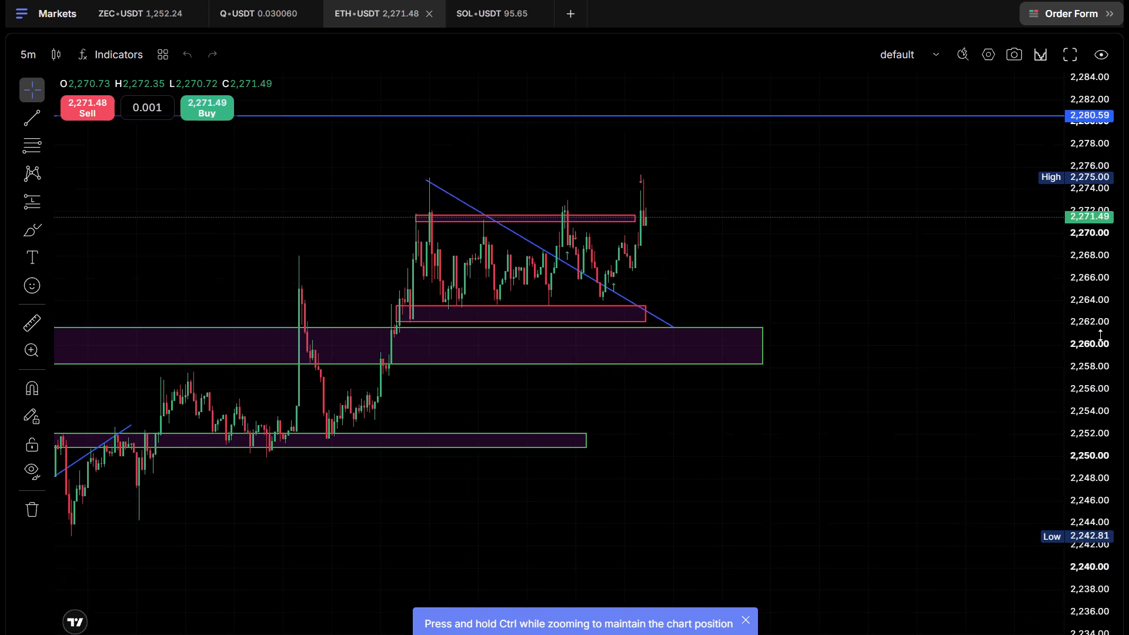
pyautogui.moveTo(1100, 335); pyautogui.dragTo(1088, 397)
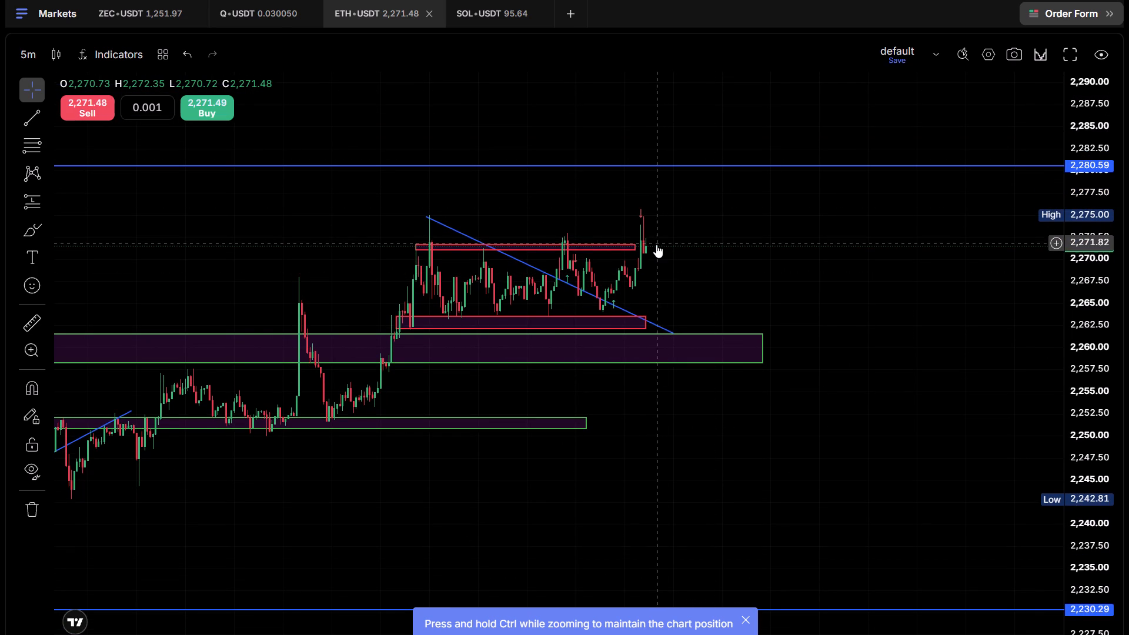
# Examine how the latest ETH-USDT rise sits between the 2,280.59 line and the green-bordered zones.
pyautogui.scroll(3, 656, 245)
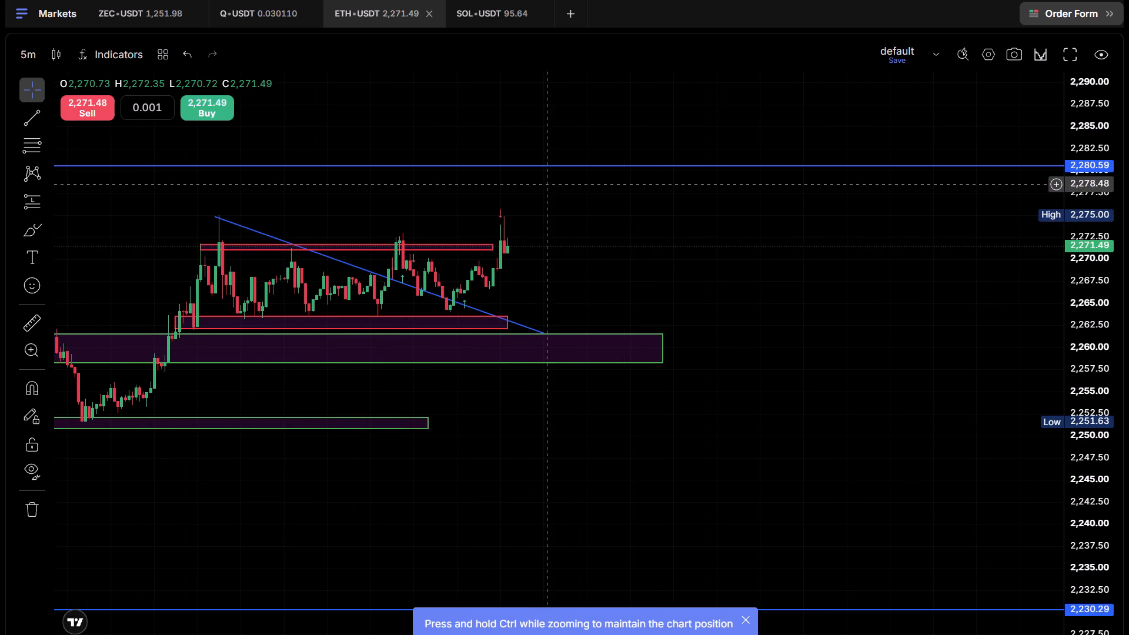
pyautogui.scroll(-4, 609, 146)
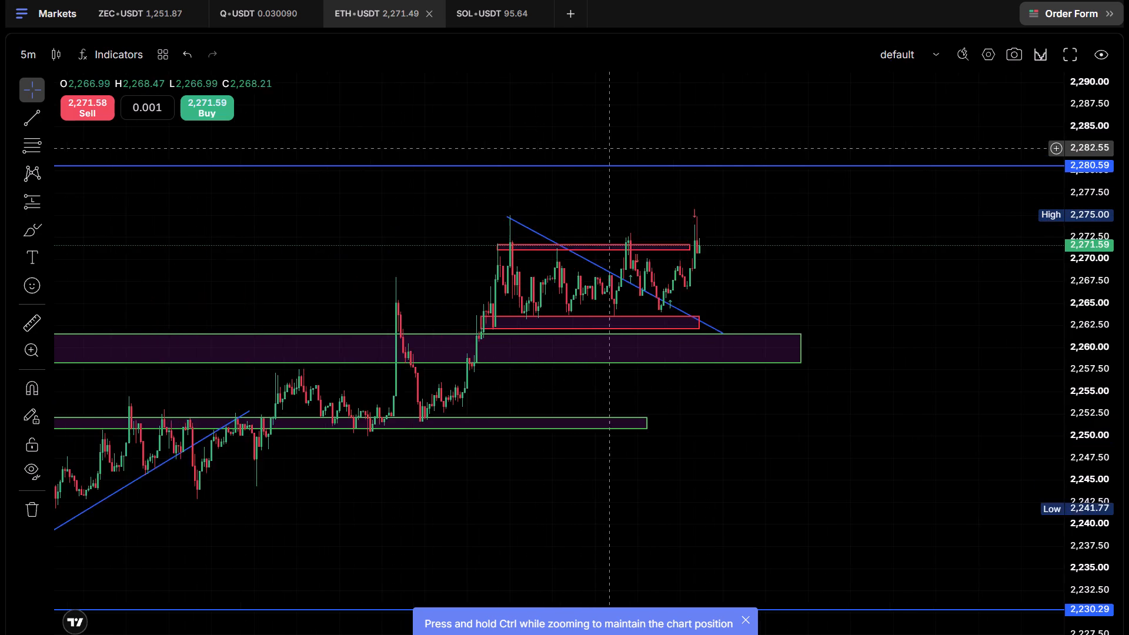
pyautogui.scroll(-3, 609, 148)
pyautogui.moveTo(891, 228); pyautogui.dragTo(878, 323)
pyautogui.moveTo(1091, 138); pyautogui.dragTo(1082, 397)
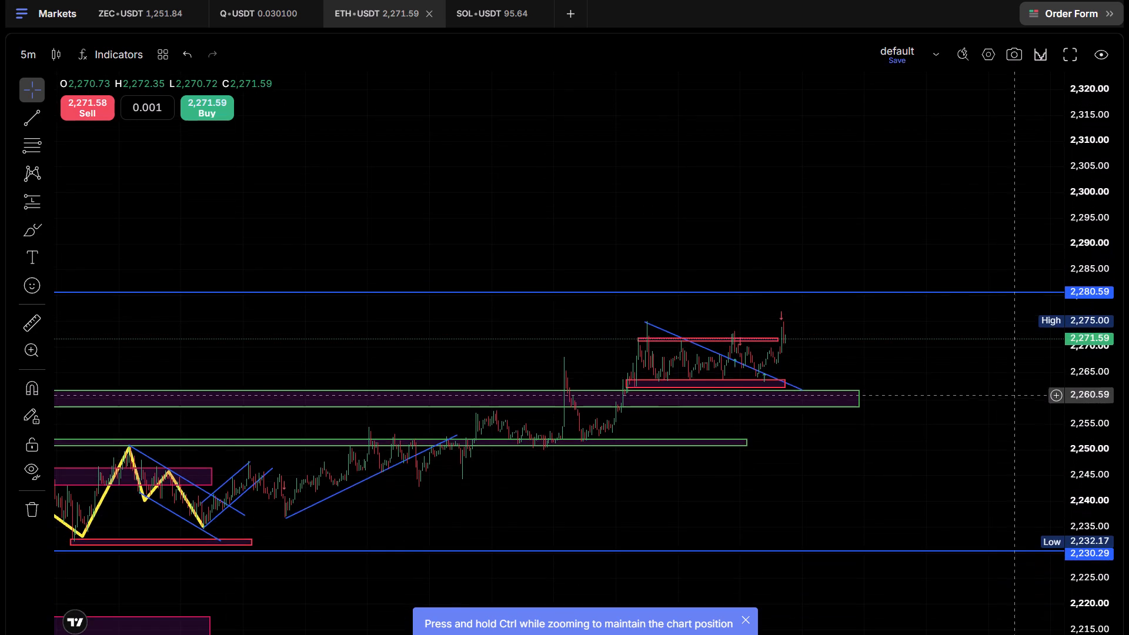
pyautogui.scroll(-5, 962, 398)
pyautogui.moveTo(978, 370); pyautogui.dragTo(853, 322)
pyautogui.scroll(4, 850, 319)
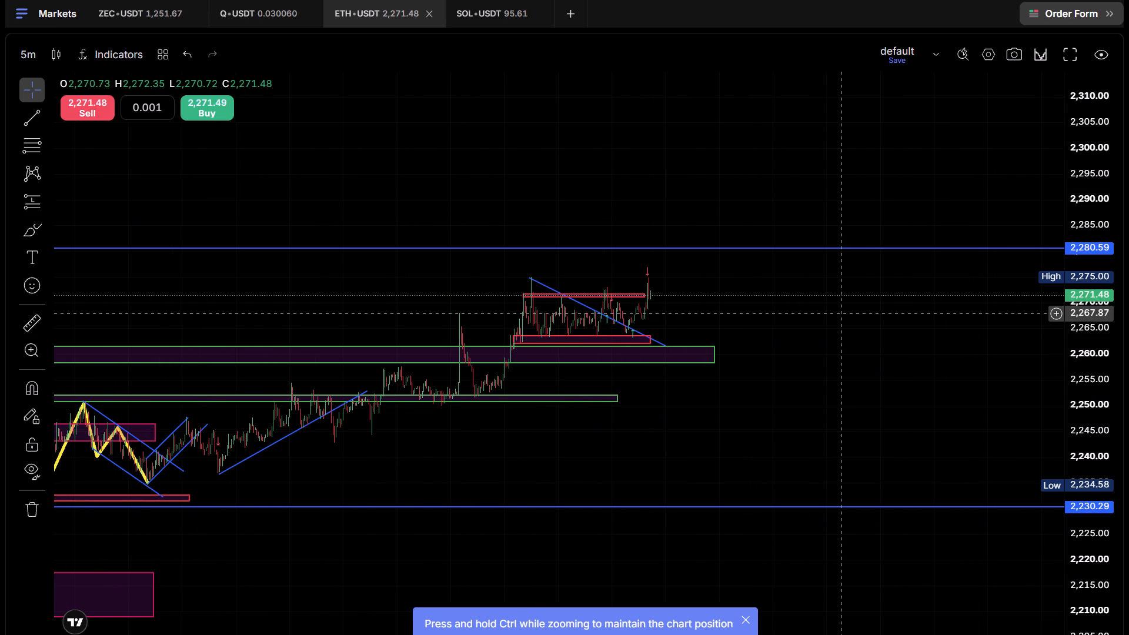
pyautogui.scroll(9, 659, 472)
pyautogui.moveTo(306, 422); pyautogui.dragTo(996, 476)
pyautogui.moveTo(1106, 355); pyautogui.dragTo(1126, 42)
# Examine the recent 5-minute candles between the two red-bordered zones and around the descending trendline.
pyautogui.scroll(3, 756, 415)
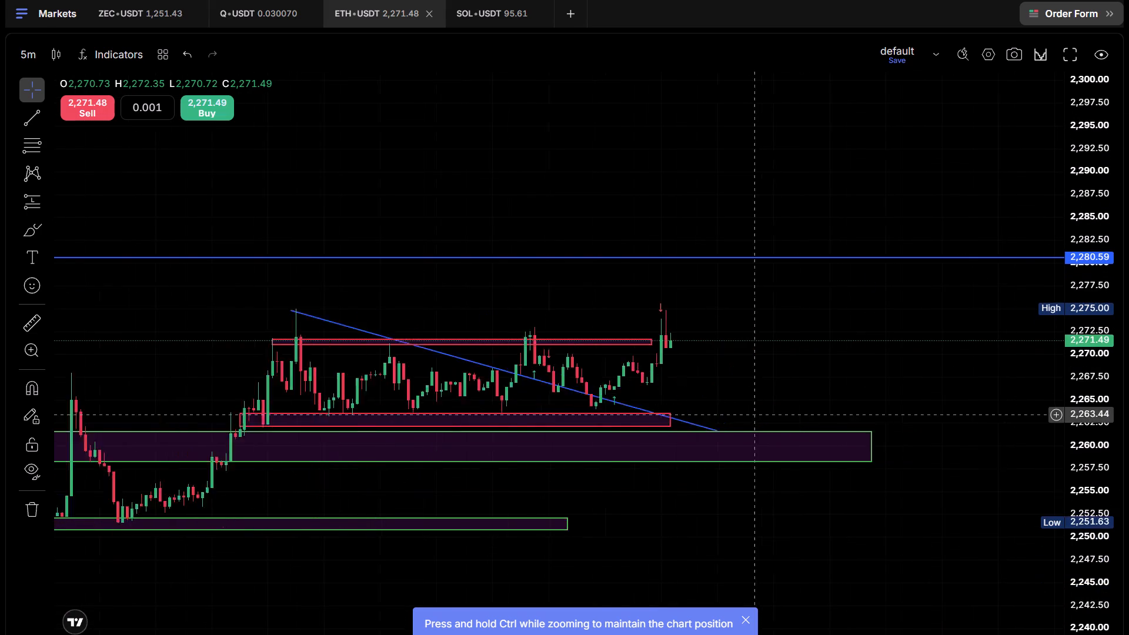
pyautogui.scroll(1, 756, 415)
pyautogui.moveTo(1104, 352); pyautogui.dragTo(1117, 11)
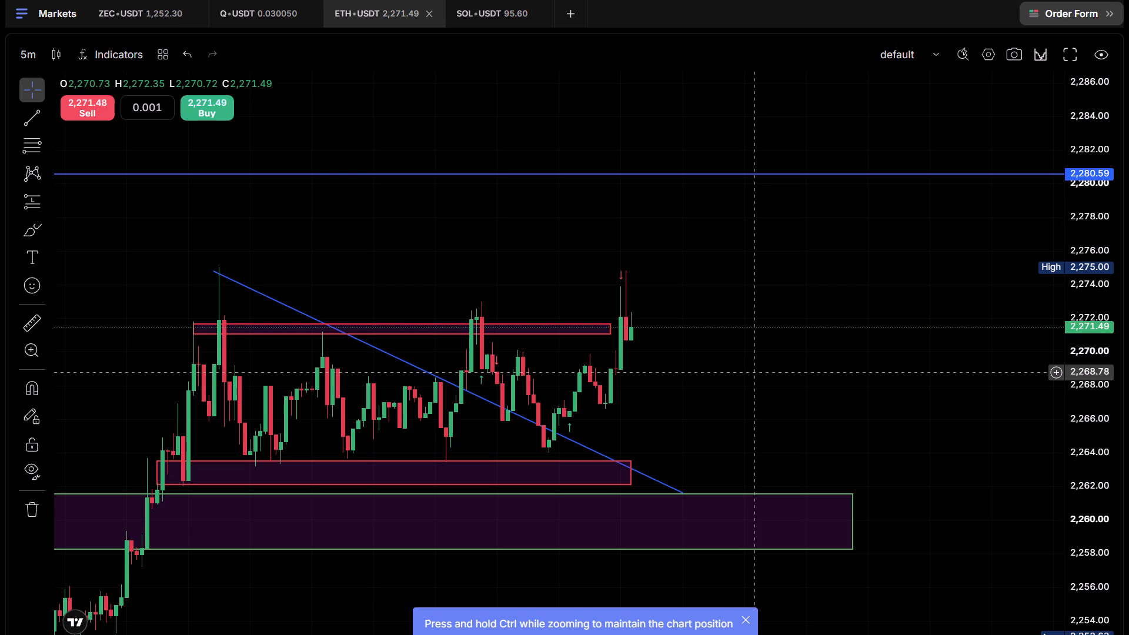
pyautogui.scroll(2, 770, 378)
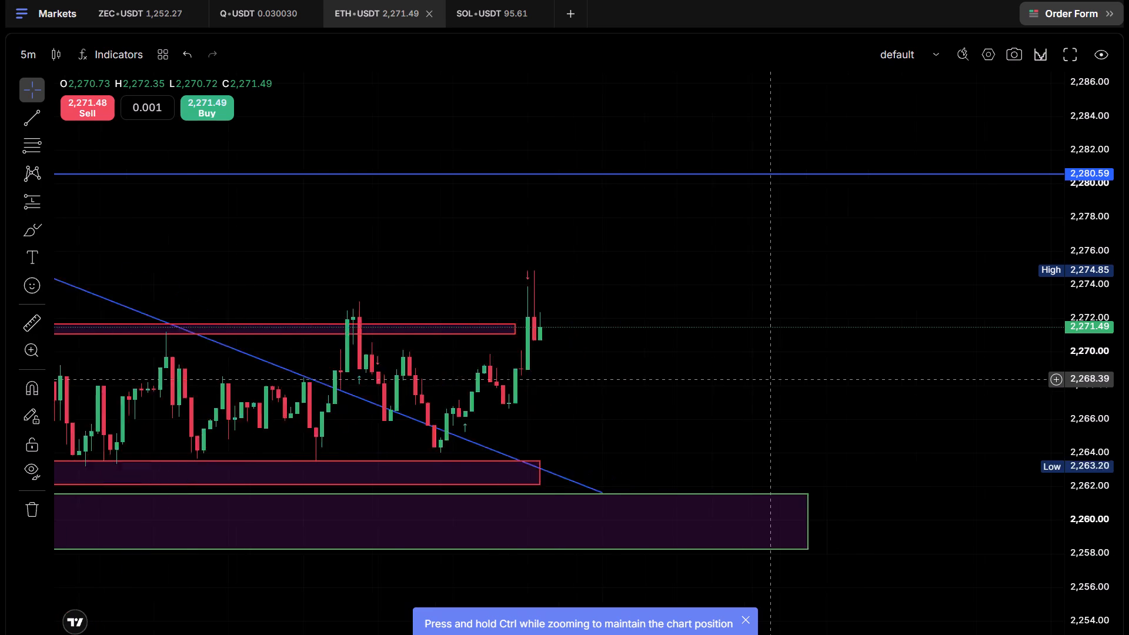
pyautogui.scroll(1, 771, 379)
pyautogui.scroll(-4, 771, 379)
pyautogui.scroll(2, 777, 399)
pyautogui.scroll(-1, 777, 399)
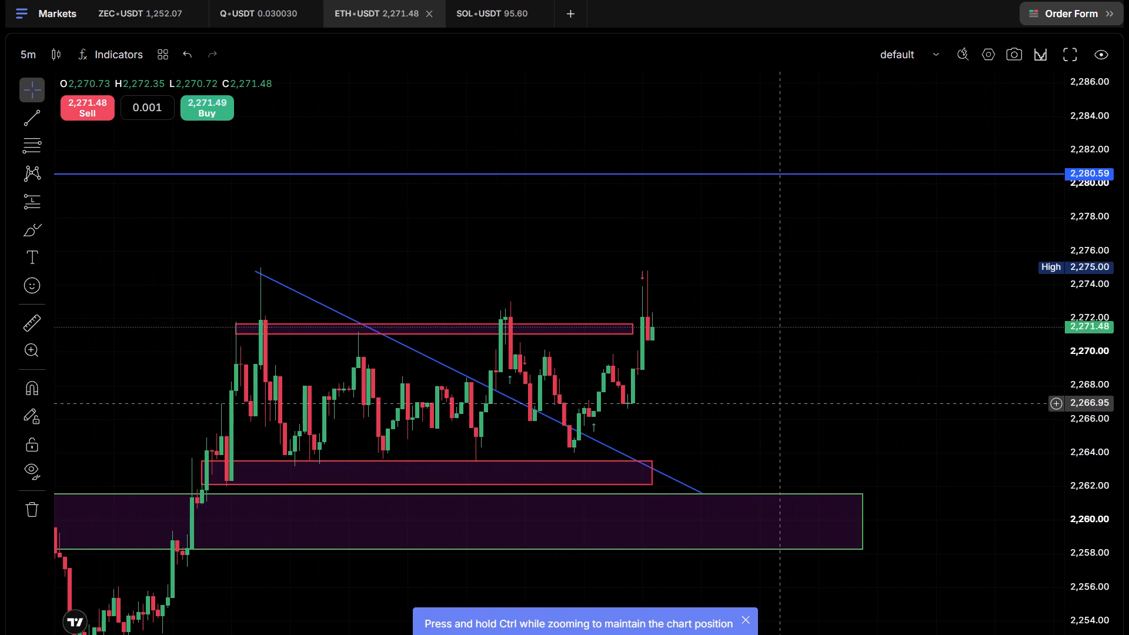
pyautogui.scroll(1, 779, 403)
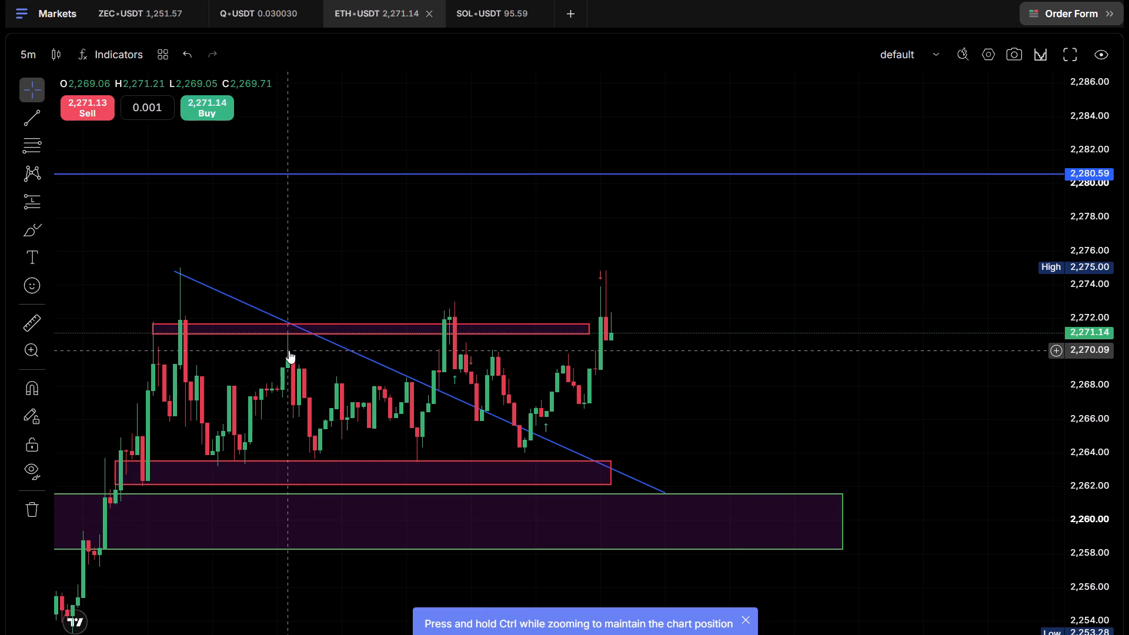
# Draw a thin rectangle zone from about 2,270.18 to 2,269.83, starting at the mid-range swing high and ending past the latest candle.
pyautogui.click(29, 239)
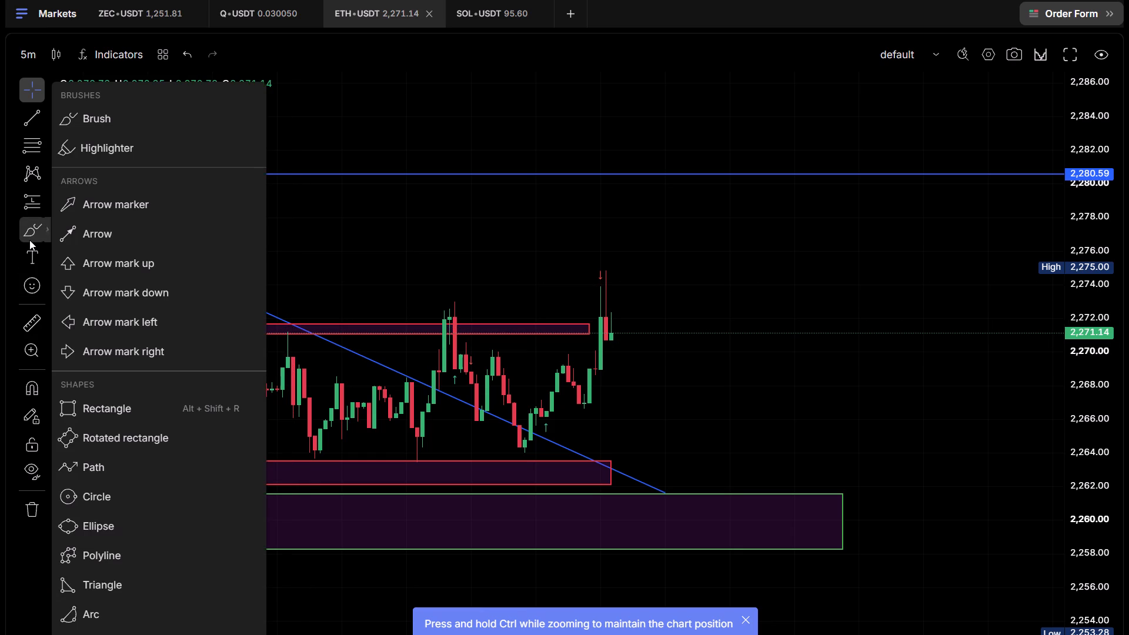
pyautogui.click(95, 419)
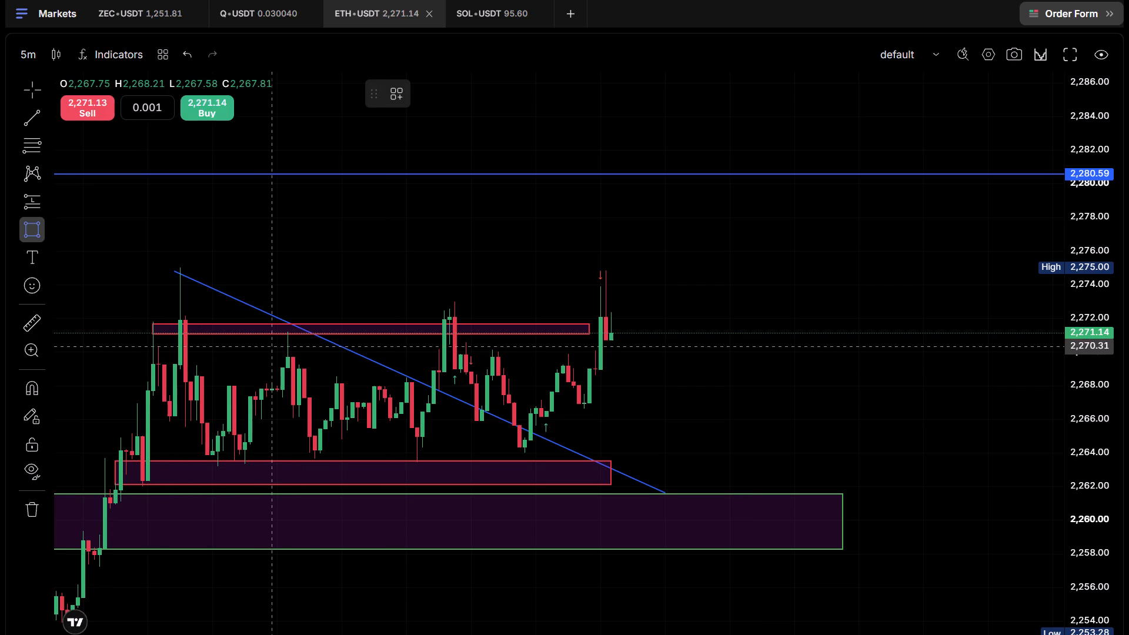
pyautogui.moveTo(289, 349); pyautogui.dragTo(339, 356)
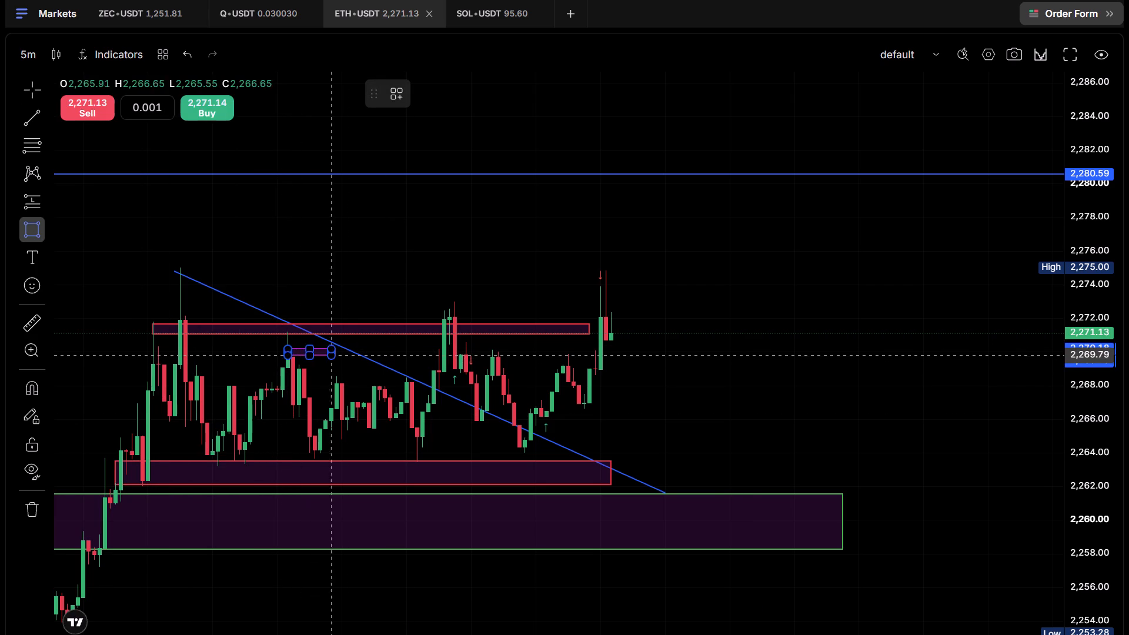
pyautogui.moveTo(339, 356); pyautogui.dragTo(660, 355)
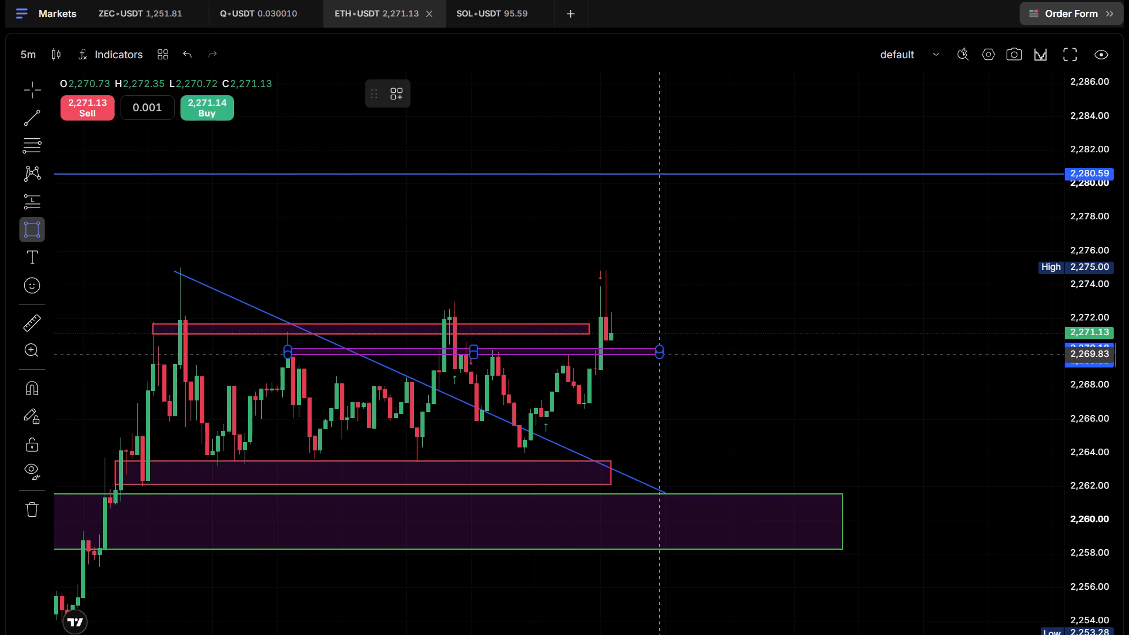
pyautogui.moveTo(660, 355); pyautogui.dragTo(665, 355)
pyautogui.click(666, 355)
pyautogui.click(726, 439)
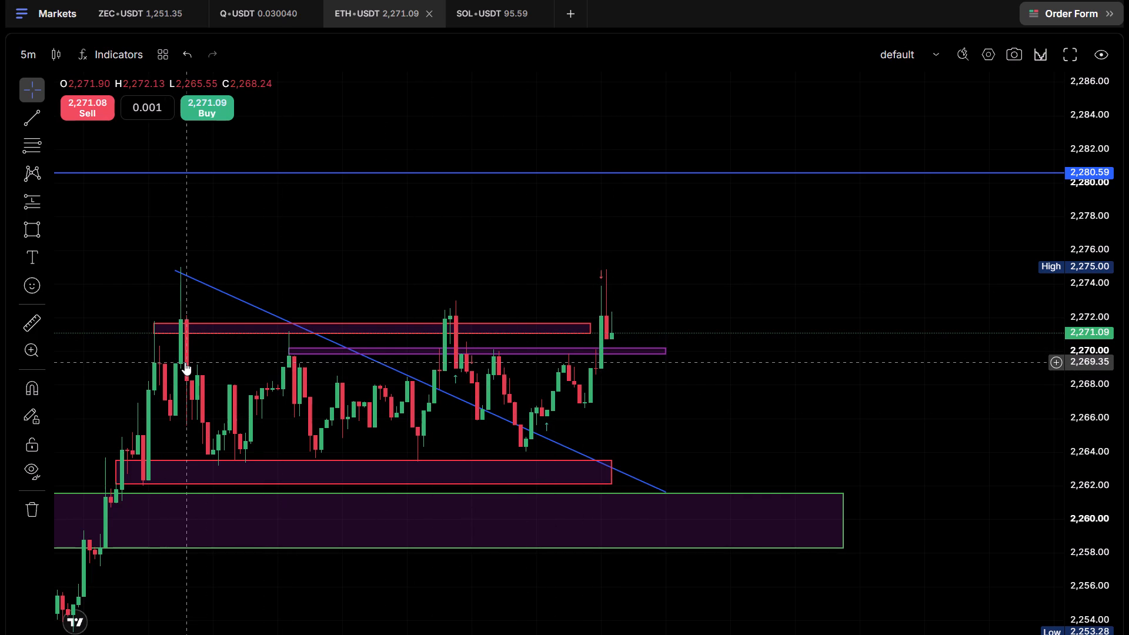
# Extend the start of the new purple zone back to just before the upper red zone begins, keeping it thin.
pyautogui.moveTo(288, 354); pyautogui.dragTo(288, 355)
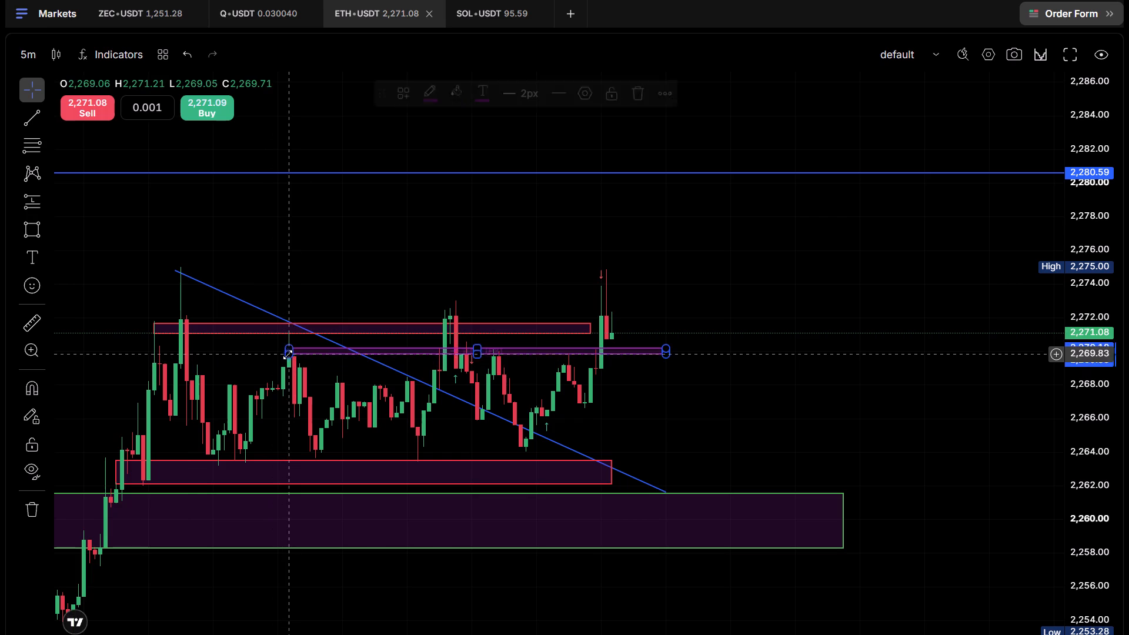
pyautogui.moveTo(288, 355); pyautogui.dragTo(120, 359)
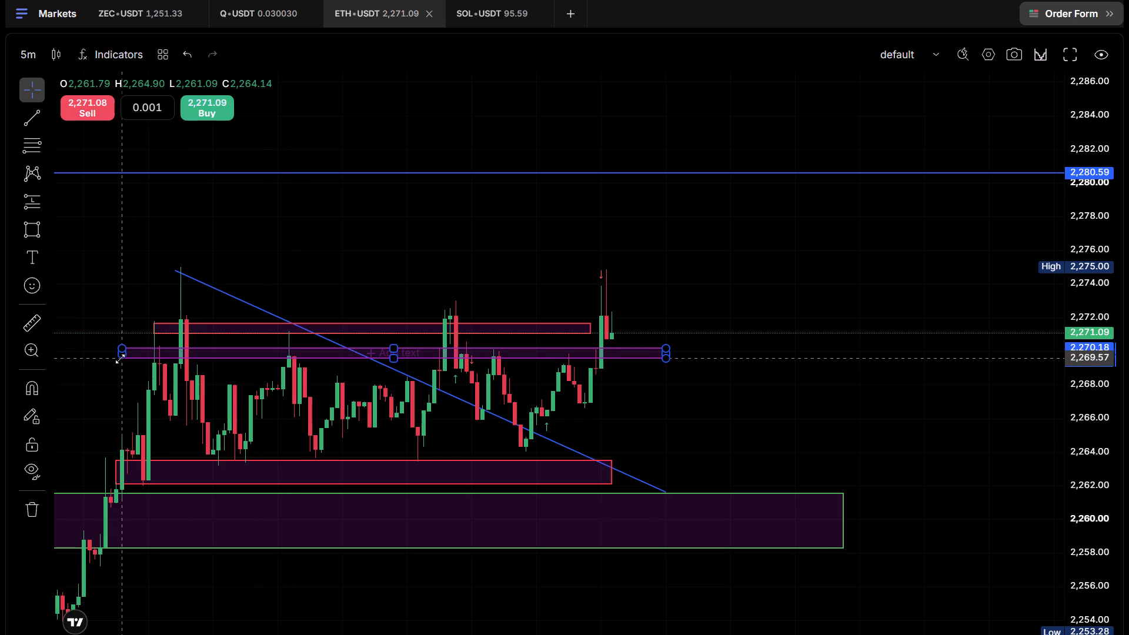
pyautogui.moveTo(120, 359); pyautogui.dragTo(135, 355)
pyautogui.click(135, 355)
pyautogui.click(136, 303)
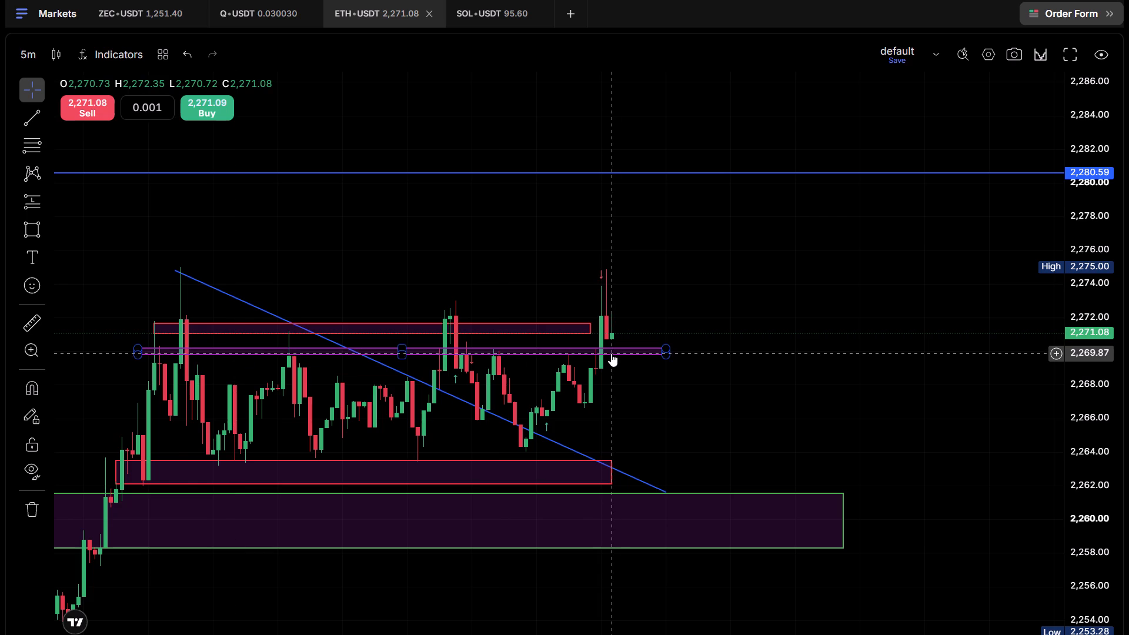
# Examine the latest candles relative to the new purple zone near 2,270 and the red zone above it.
pyautogui.scroll(3, 627, 400)
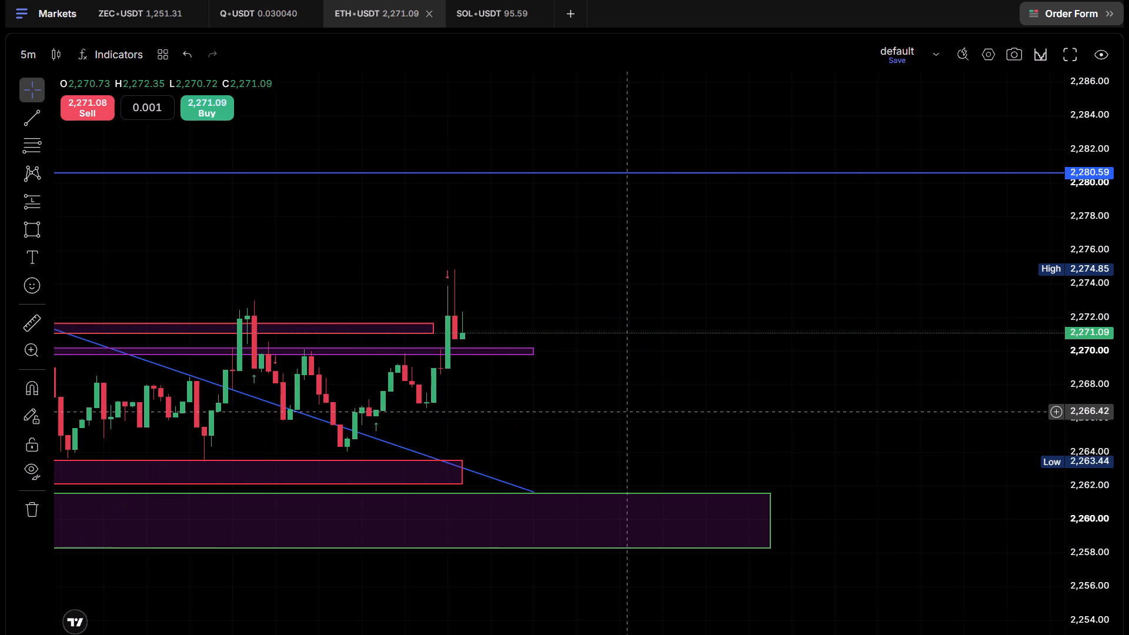
pyautogui.scroll(5, 627, 411)
pyautogui.moveTo(268, 422); pyautogui.dragTo(627, 452)
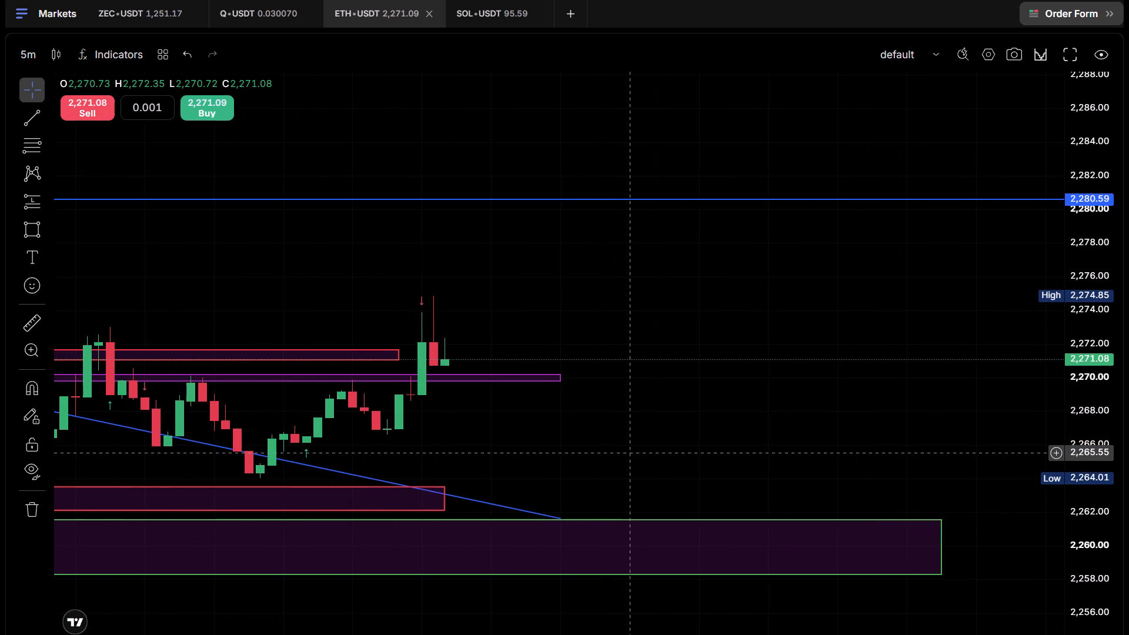
pyautogui.scroll(-2, 627, 452)
pyautogui.moveTo(619, 415); pyautogui.dragTo(567, 400)
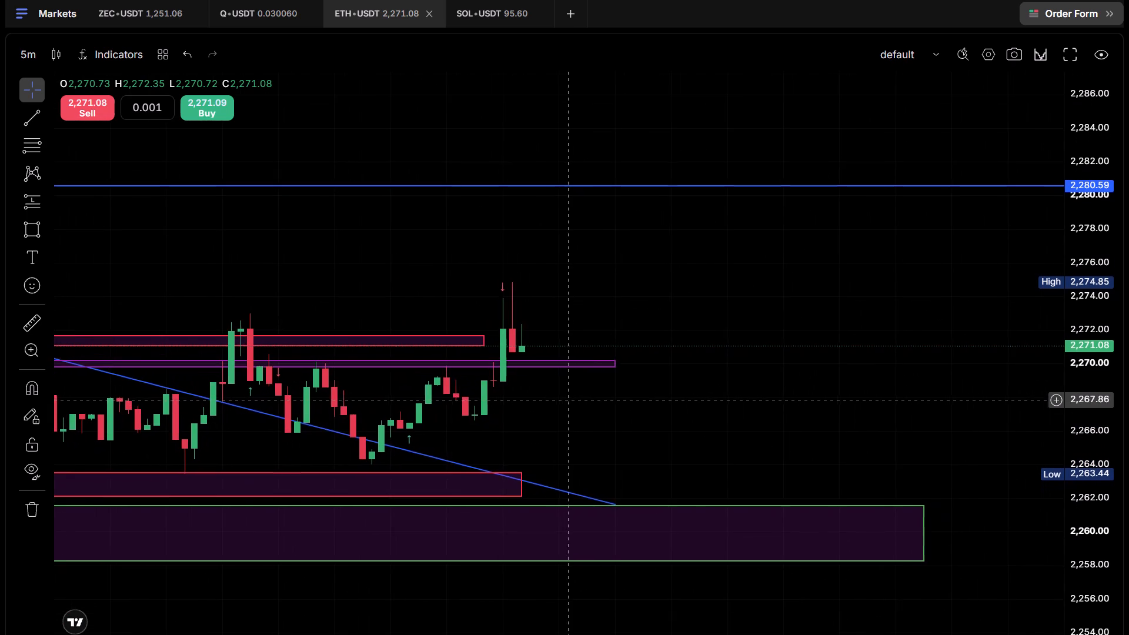
pyautogui.moveTo(567, 400); pyautogui.dragTo(564, 396)
pyautogui.scroll(-2, 564, 397)
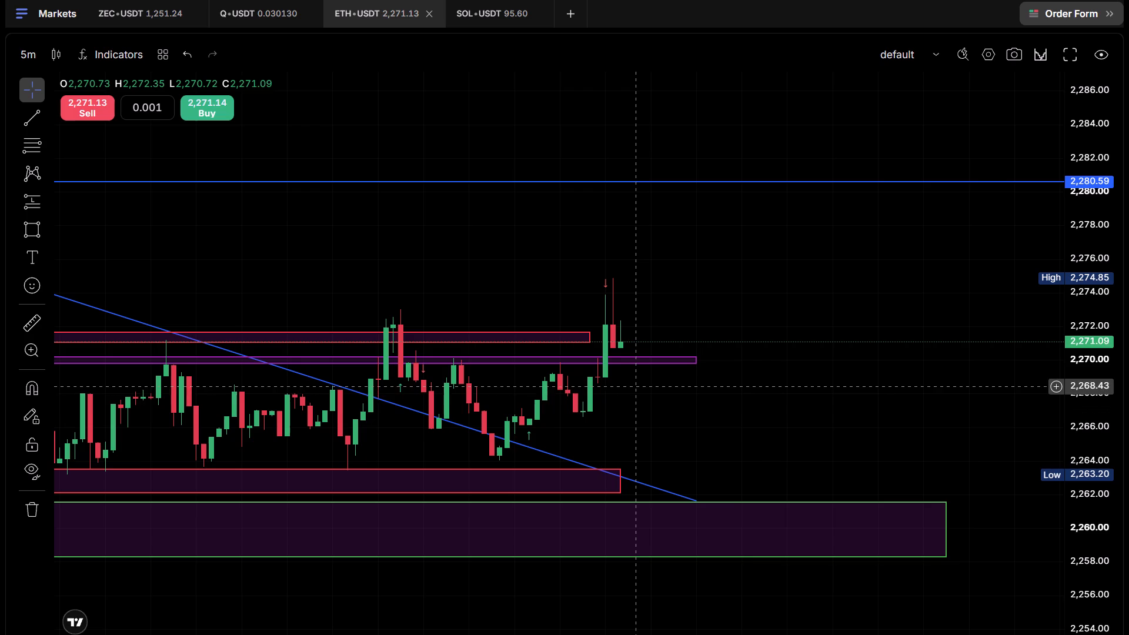
# Exit the full-screen chart view.
pyautogui.click(573, 46)
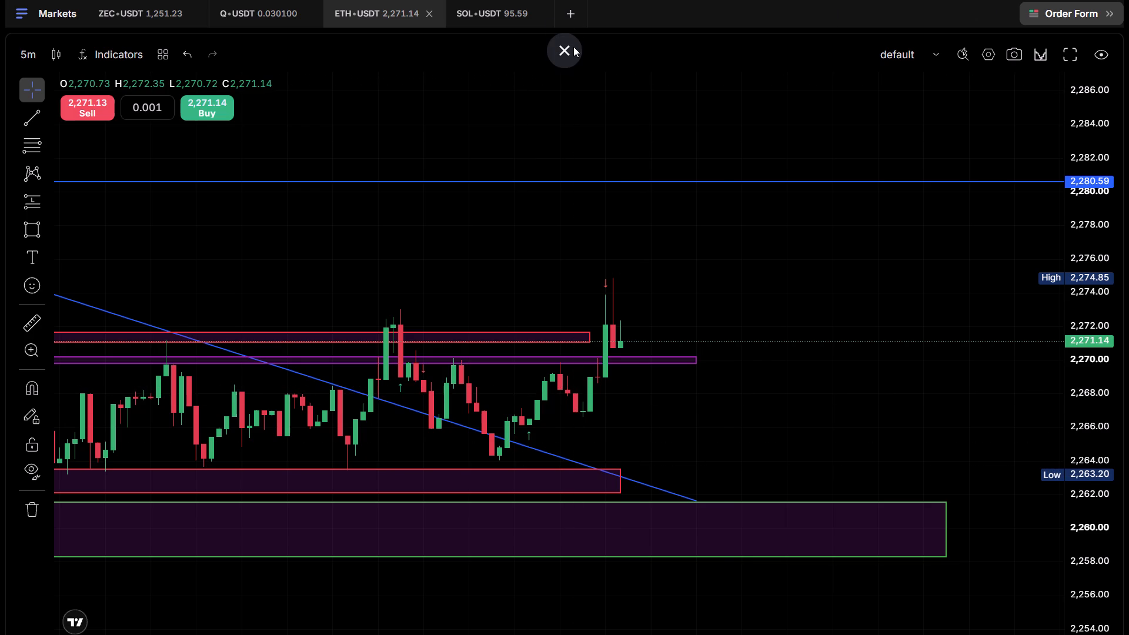
# Examine the recent ETH-USDT candles and the earlier rise from the green-bordered zones against the marked levels.
pyautogui.scroll(-3, 519, 416)
pyautogui.moveTo(702, 399); pyautogui.dragTo(747, 205)
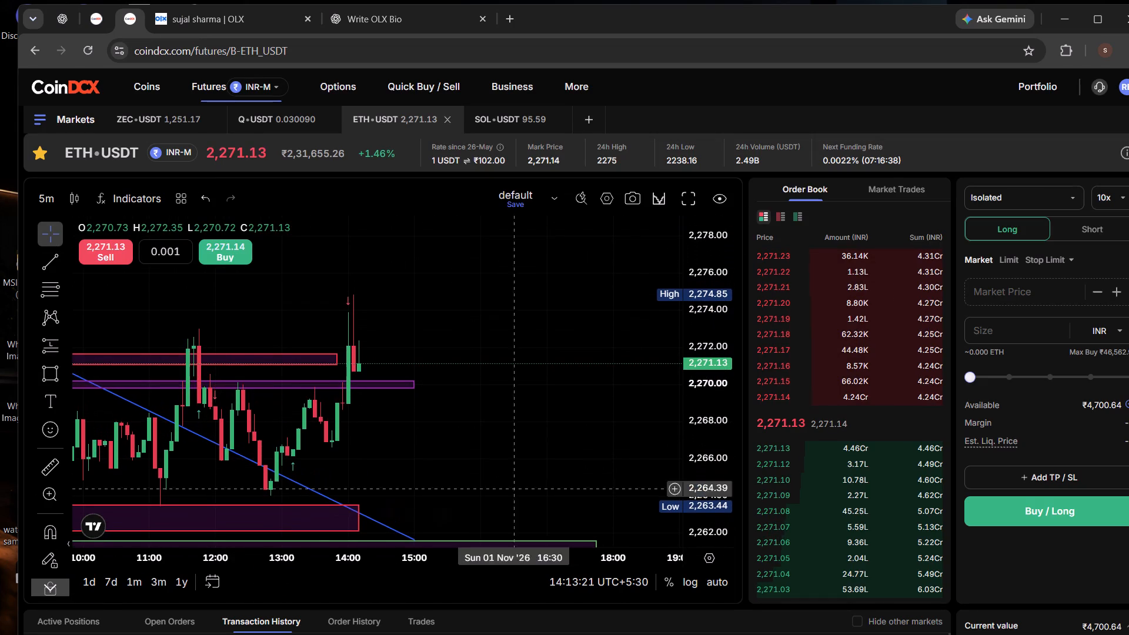
pyautogui.scroll(2, 469, 504)
pyautogui.moveTo(366, 463); pyautogui.dragTo(567, 461)
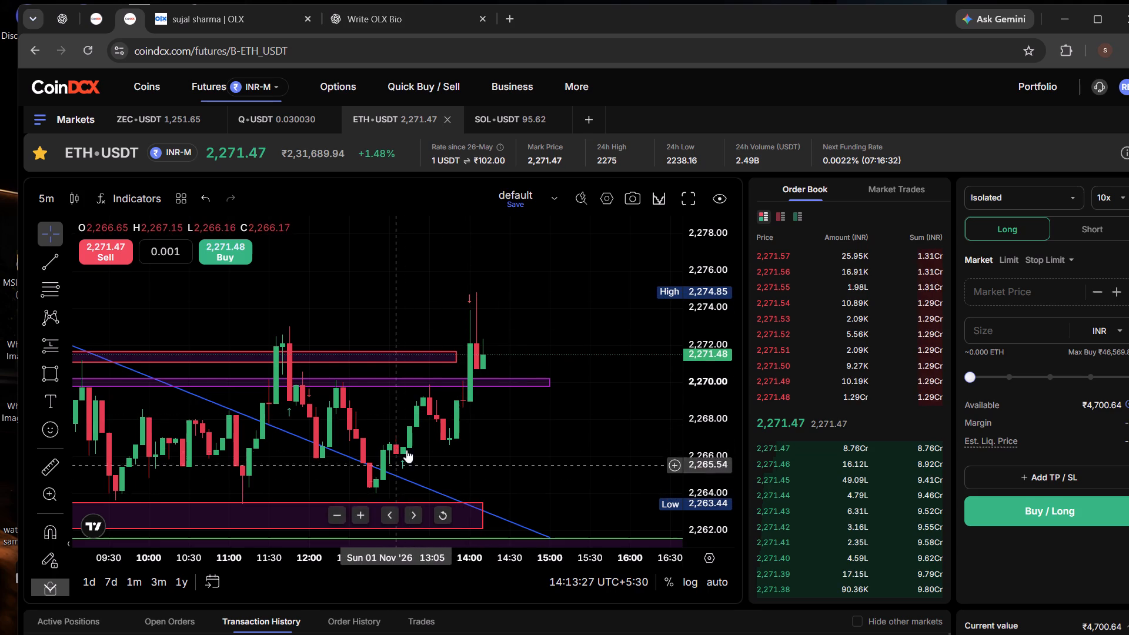
pyautogui.moveTo(329, 487); pyautogui.dragTo(510, 478)
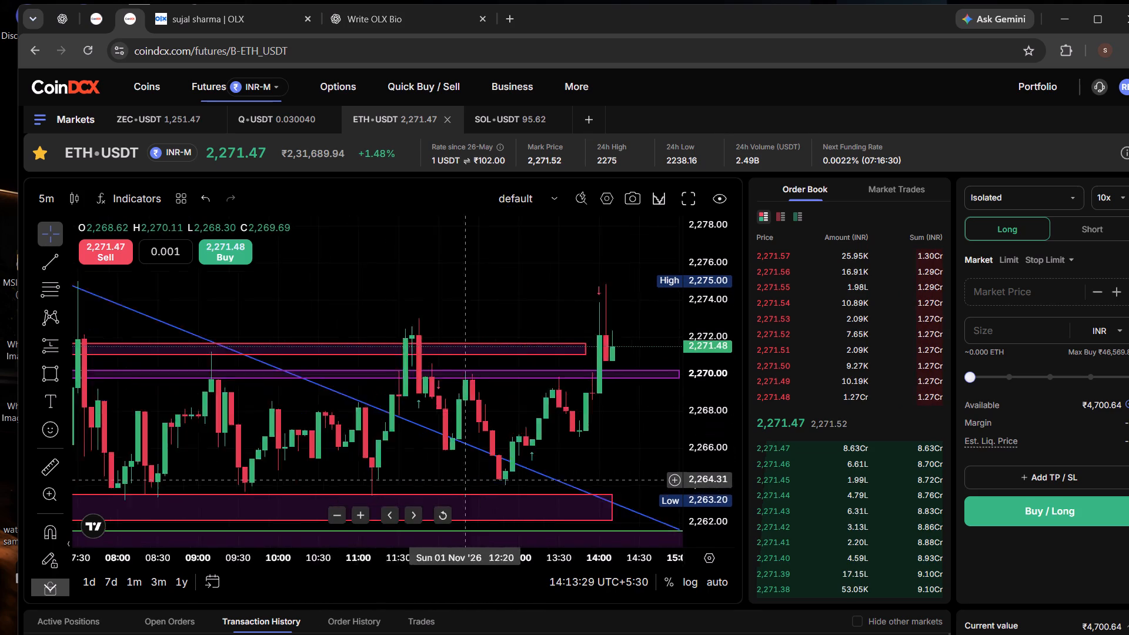
pyautogui.moveTo(510, 478); pyautogui.dragTo(527, 478)
pyautogui.moveTo(138, 470); pyautogui.dragTo(430, 295)
pyautogui.scroll(-4, 276, 310)
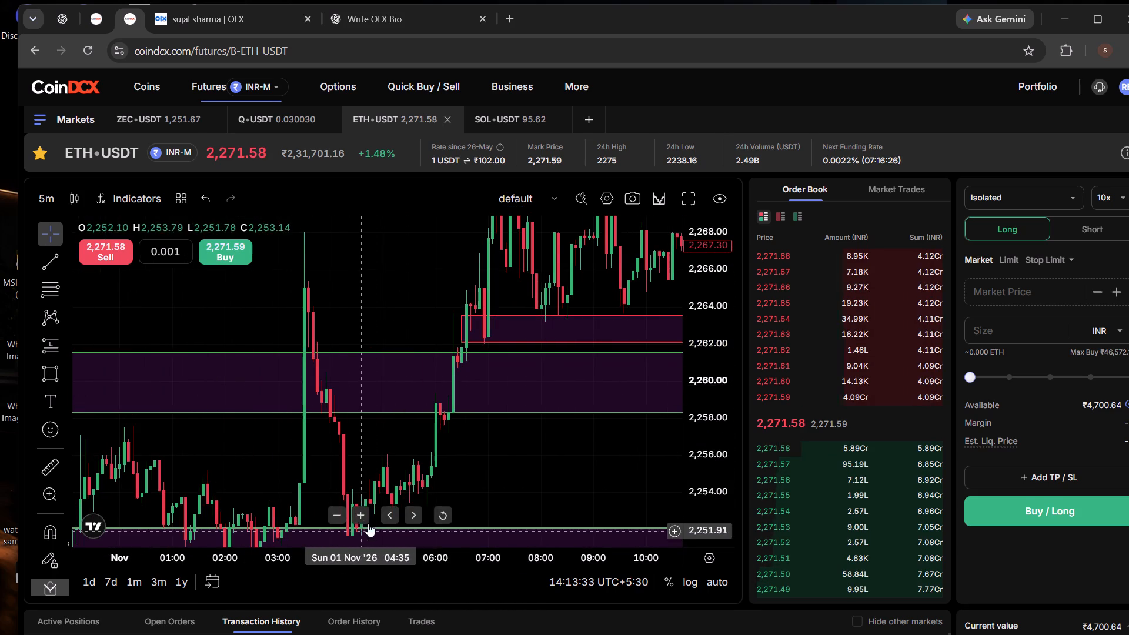
pyautogui.moveTo(442, 244); pyautogui.dragTo(381, 335)
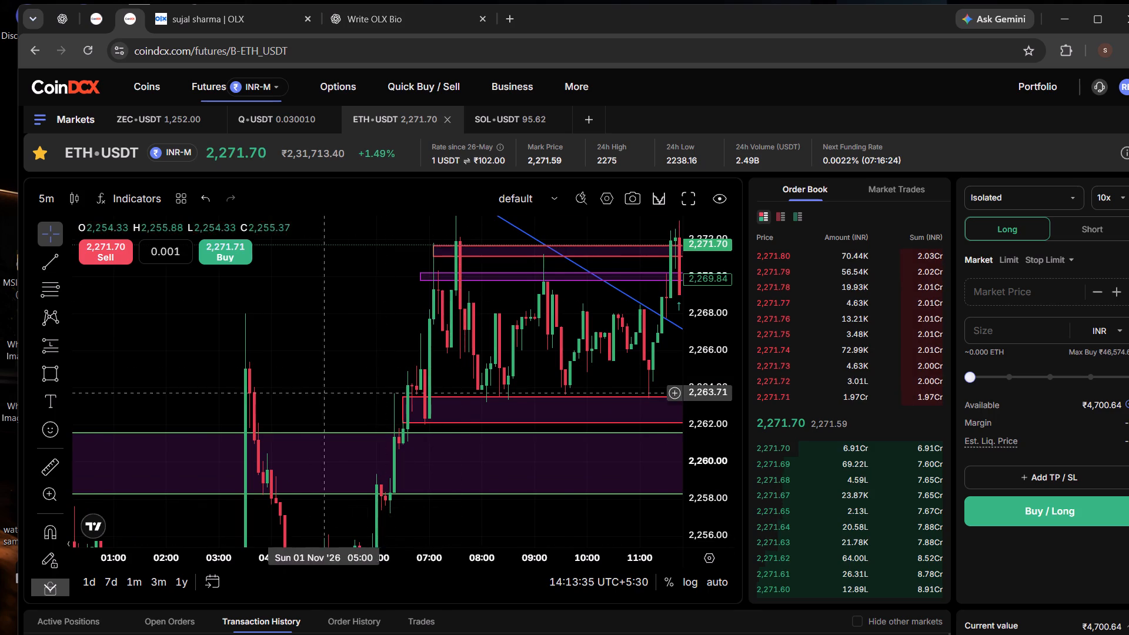
pyautogui.scroll(-2, 322, 393)
pyautogui.moveTo(703, 279); pyautogui.dragTo(705, 436)
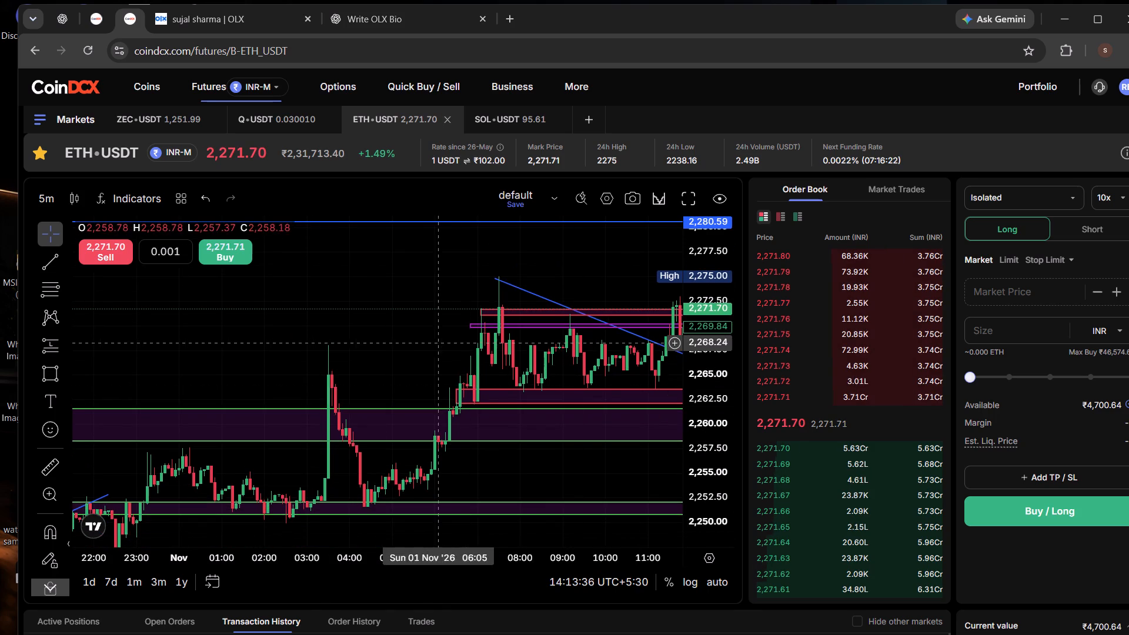
pyautogui.moveTo(437, 343); pyautogui.dragTo(243, 353)
pyautogui.scroll(3, 616, 400)
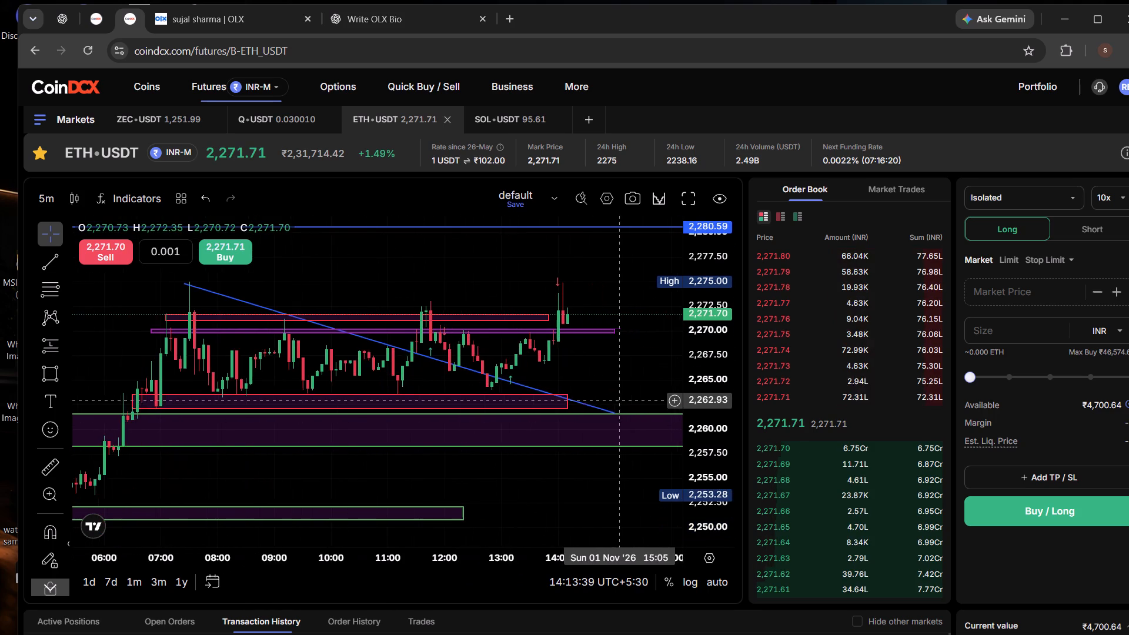
# Examine the latest ETH-USDT candles relative to the upper red zone, the thin purple zone and the lower red zone.
pyautogui.moveTo(729, 389); pyautogui.dragTo(754, 151)
pyautogui.scroll(3, 754, 151)
pyautogui.moveTo(583, 320); pyautogui.dragTo(574, 459)
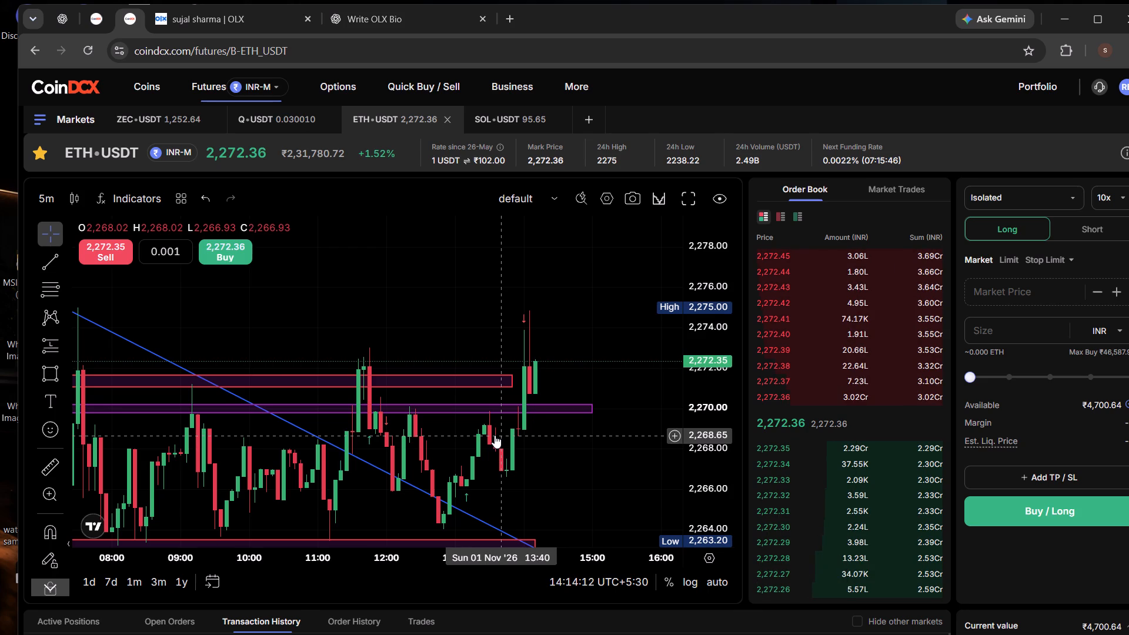
pyautogui.scroll(-3, 490, 336)
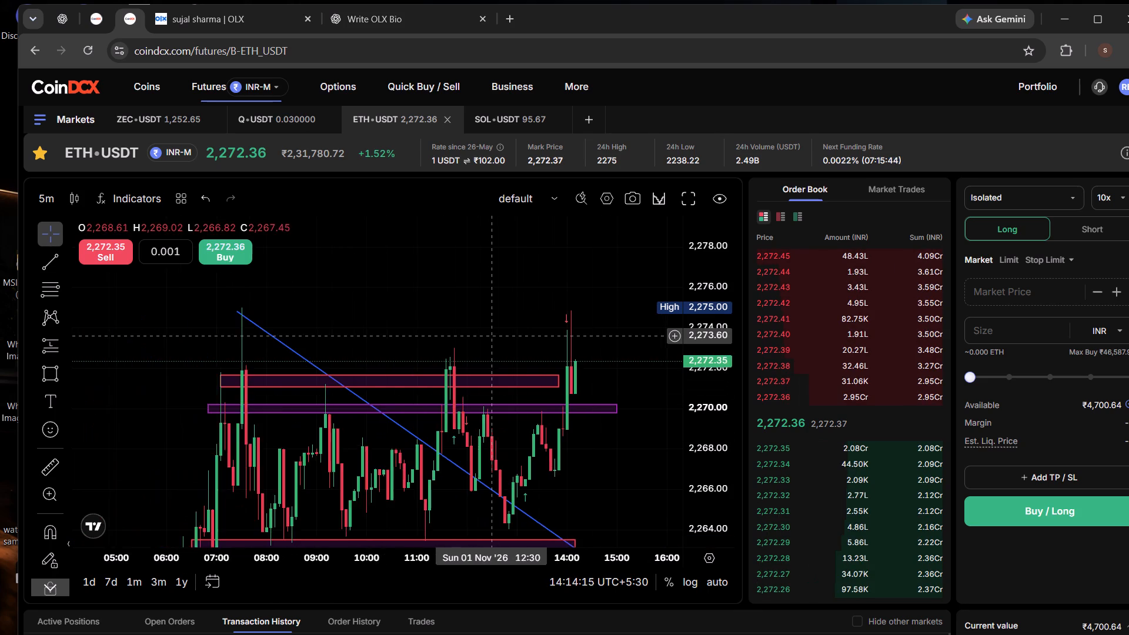
pyautogui.scroll(-1, 491, 336)
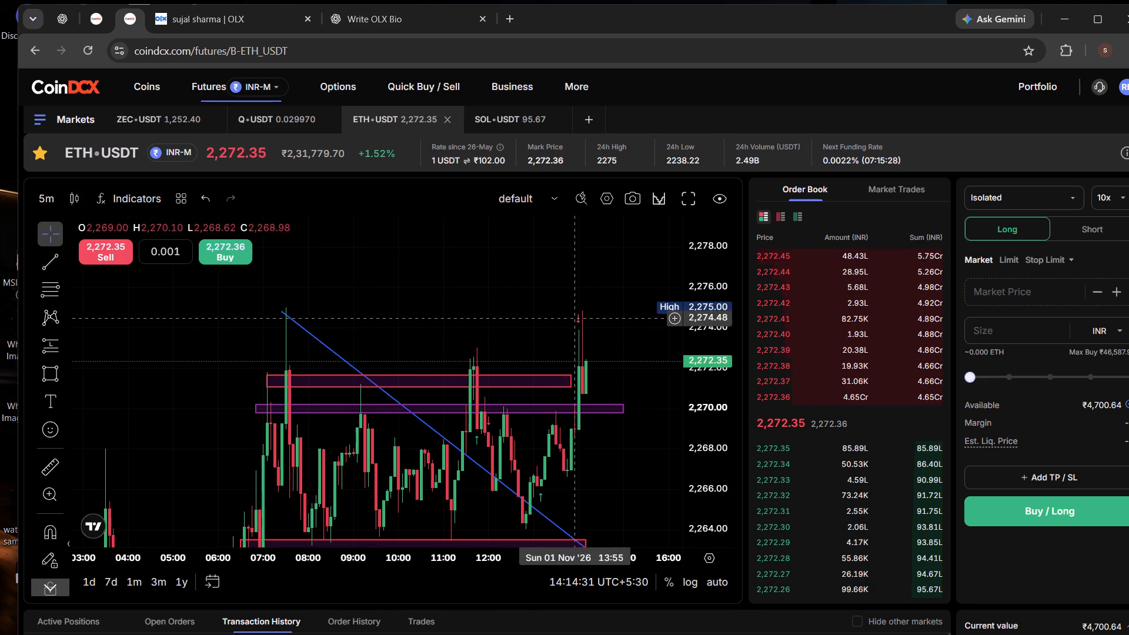
pyautogui.scroll(-1, 600, 340)
pyautogui.moveTo(636, 469); pyautogui.dragTo(618, 394)
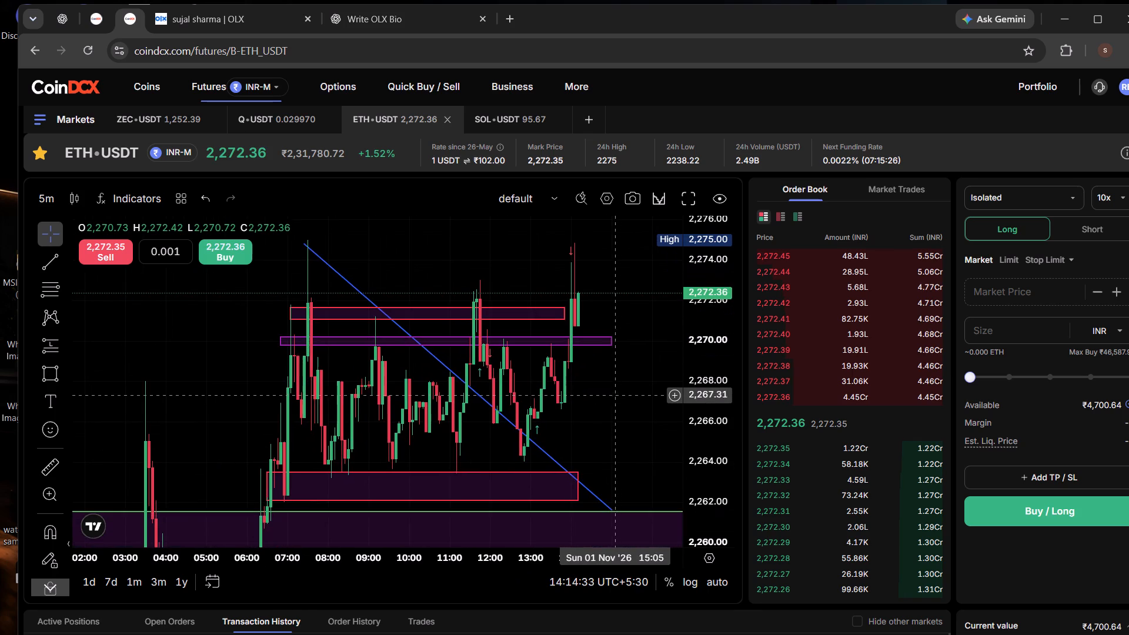
pyautogui.scroll(4, 610, 400)
pyautogui.moveTo(581, 439); pyautogui.dragTo(615, 448)
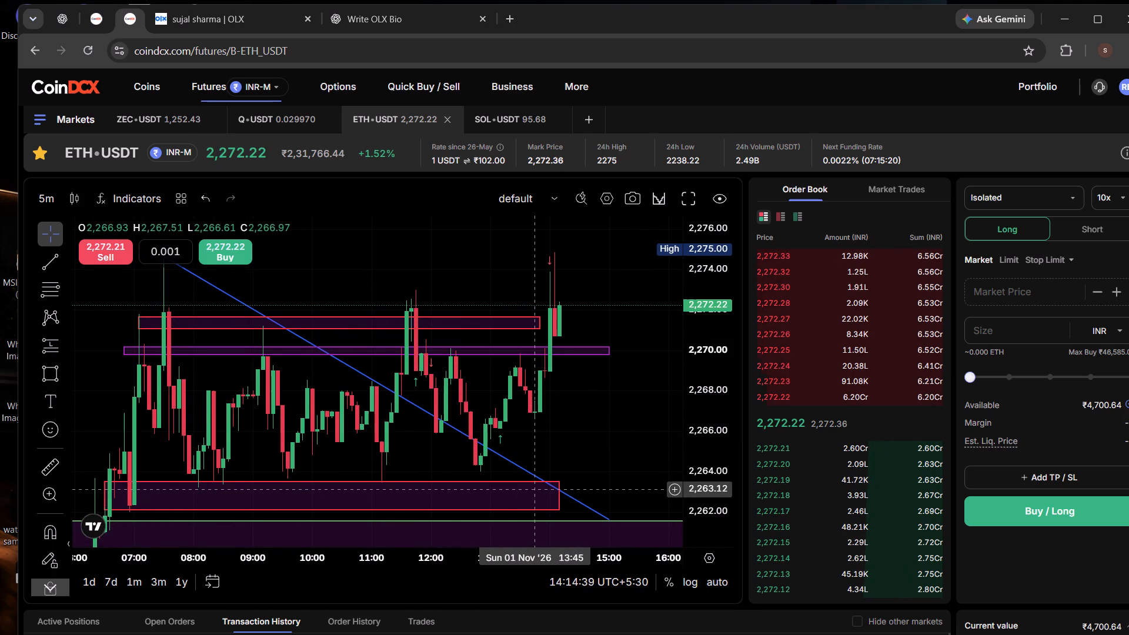
# Draw a rising trend line from the 12:45 low at about 2,263.96 up to about 2,271.82 at 15:40.
pyautogui.click(52, 276)
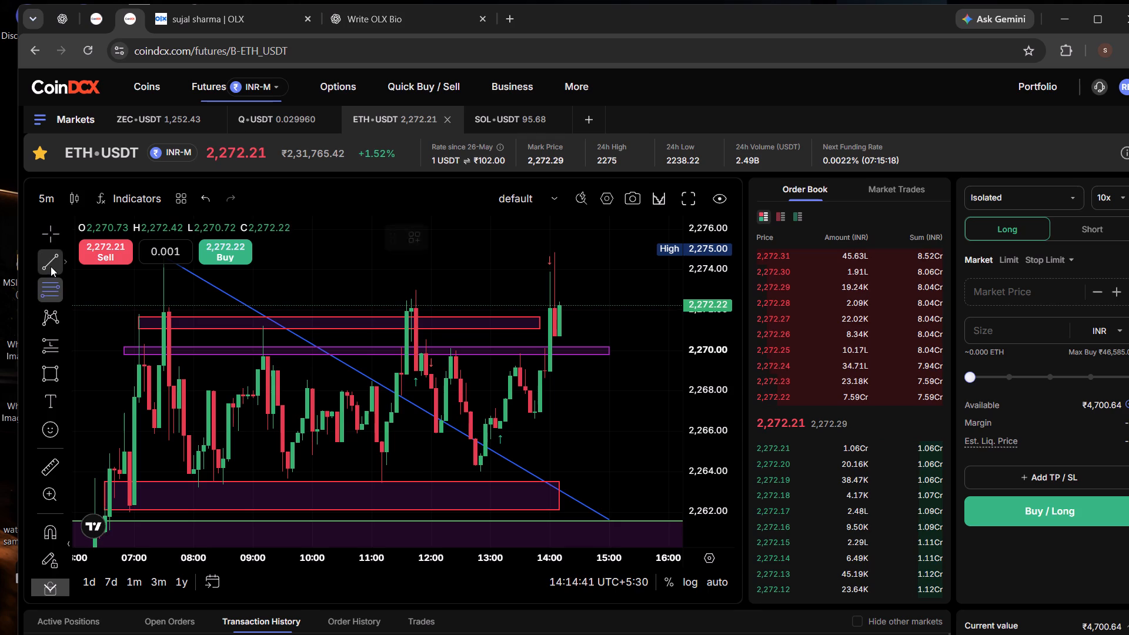
pyautogui.click(51, 266)
pyautogui.click(476, 473)
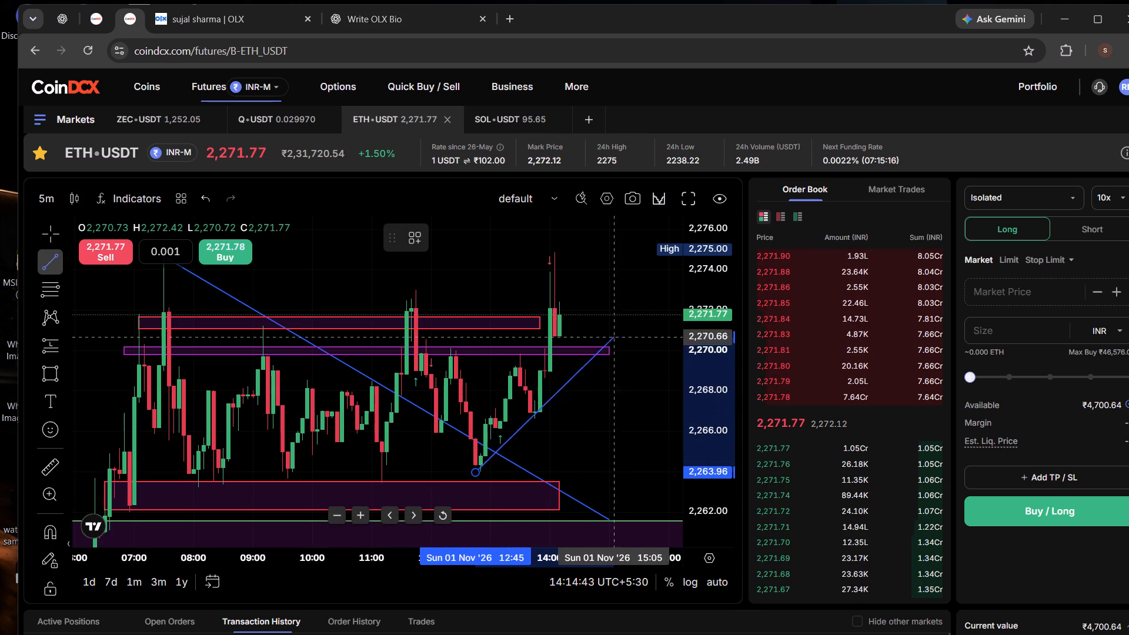
pyautogui.click(647, 314)
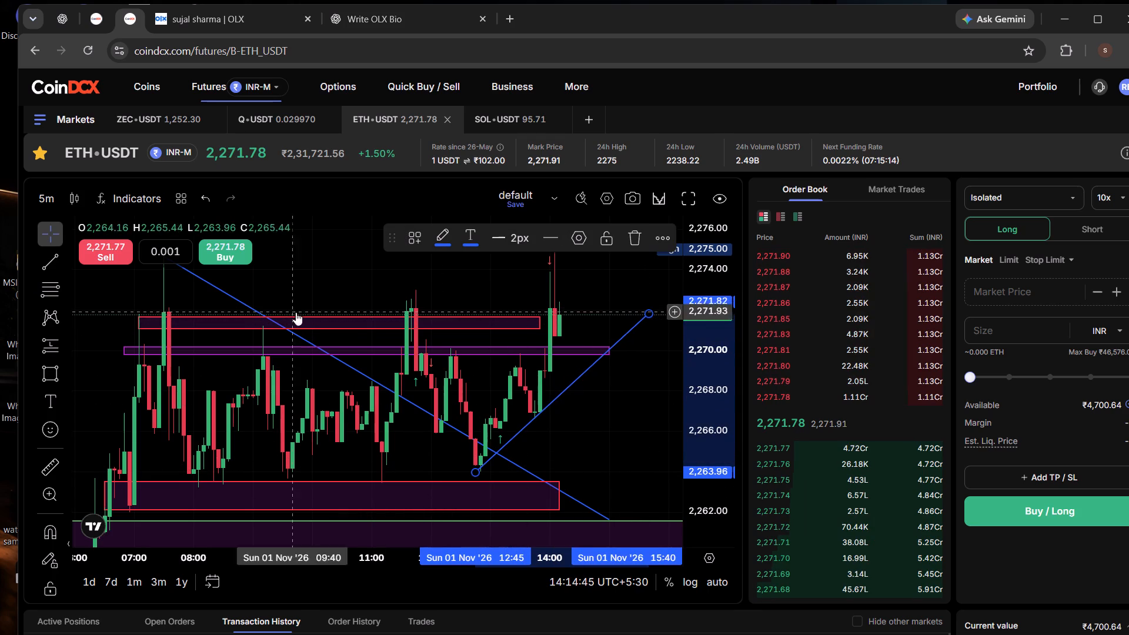
# Draw a rising upper trend line from the 09:10 high at about 2,271.42 across the later peaks to about 2,275.60.
pyautogui.moveTo(363, 279); pyautogui.dragTo(380, 329)
pyautogui.scroll(-1, 376, 330)
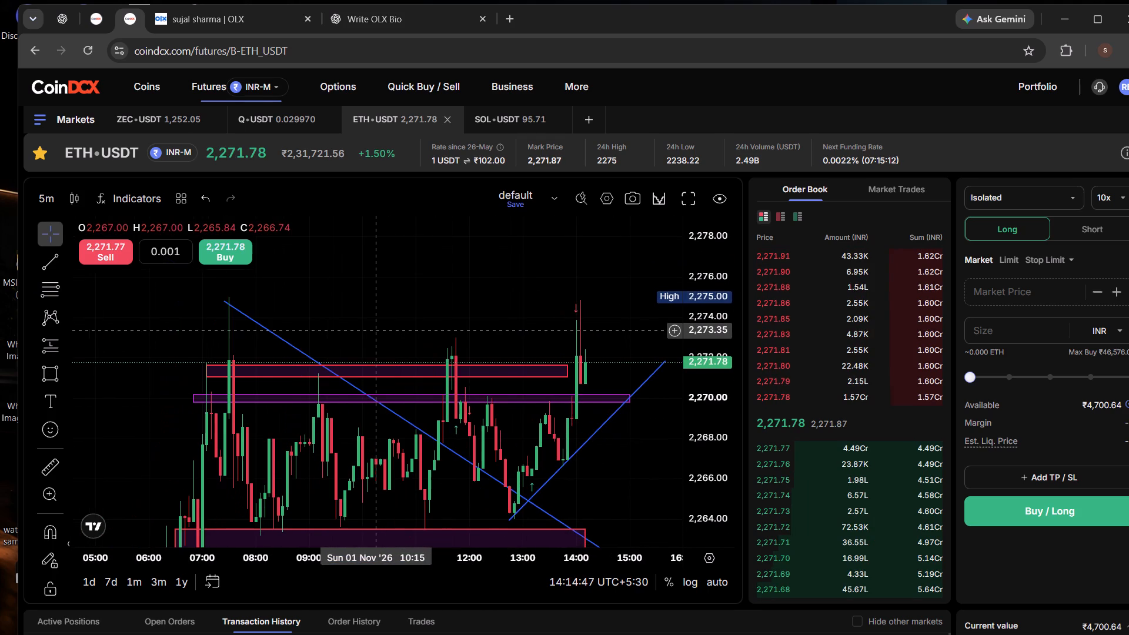
pyautogui.click(46, 267)
pyautogui.click(319, 370)
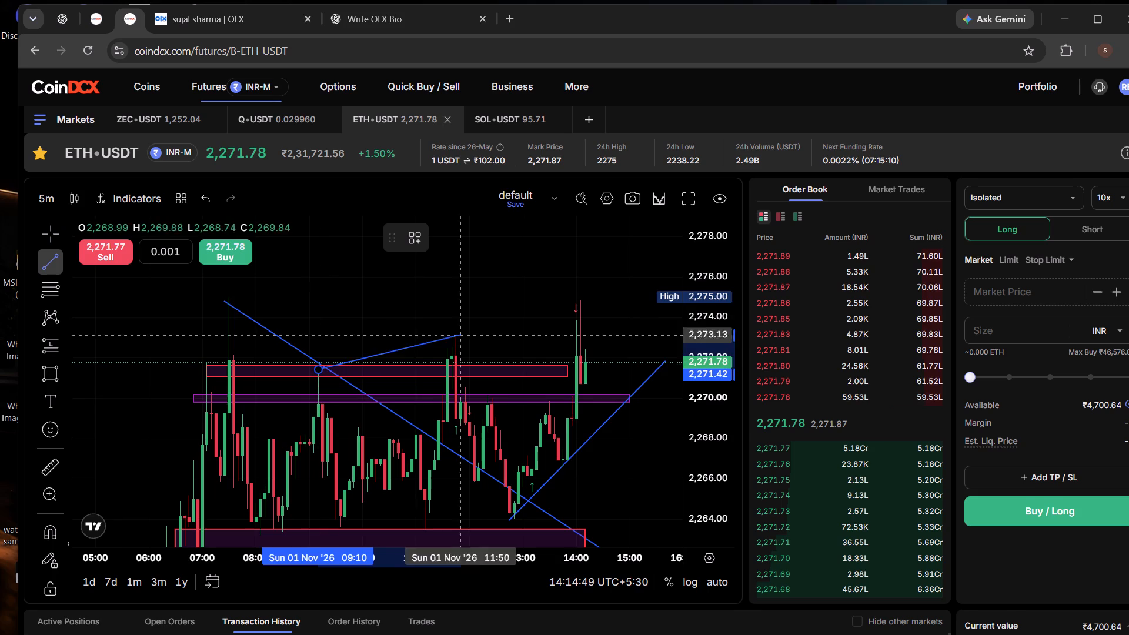
pyautogui.click(634, 285)
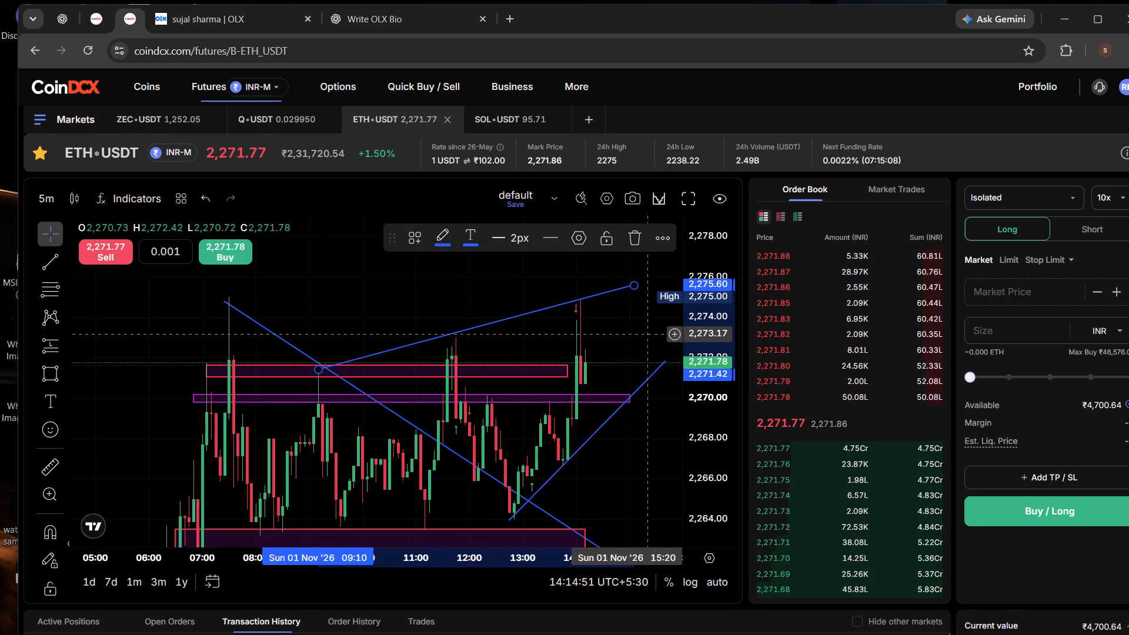
# Examine the latest candles between the two rising trend lines and against the 2,280.59 horizontal line above.
pyautogui.moveTo(648, 332); pyautogui.dragTo(573, 333)
pyautogui.scroll(-1, 564, 332)
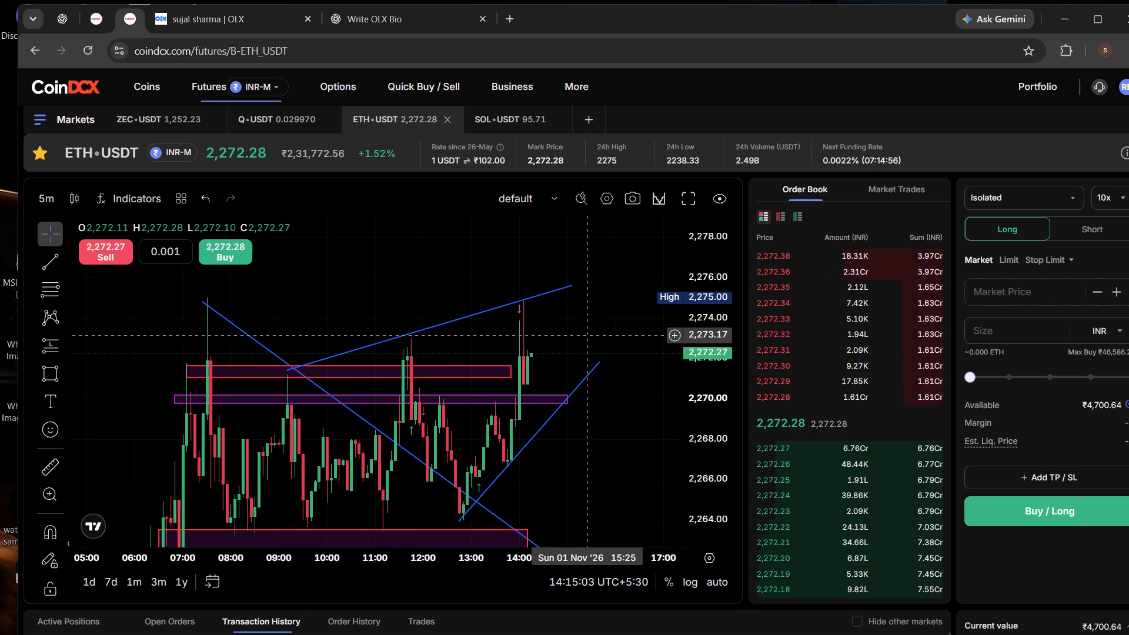
pyautogui.scroll(-2, 609, 330)
pyautogui.scroll(-3, 599, 273)
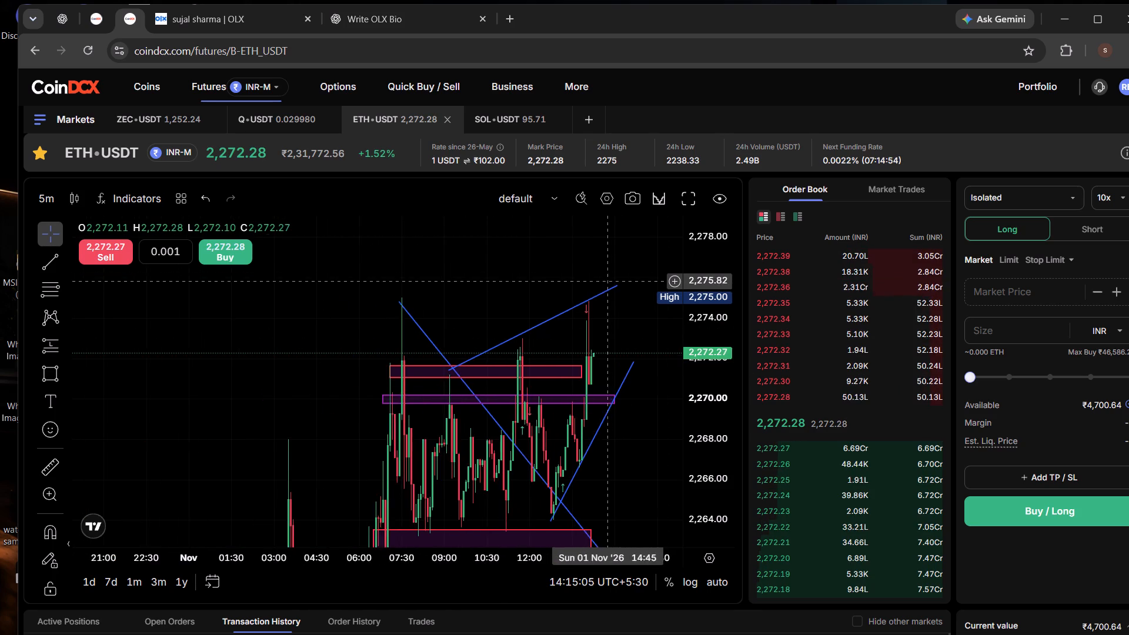
pyautogui.moveTo(517, 232); pyautogui.dragTo(339, 296)
pyautogui.moveTo(731, 280); pyautogui.dragTo(746, 375)
pyautogui.scroll(-3, 479, 356)
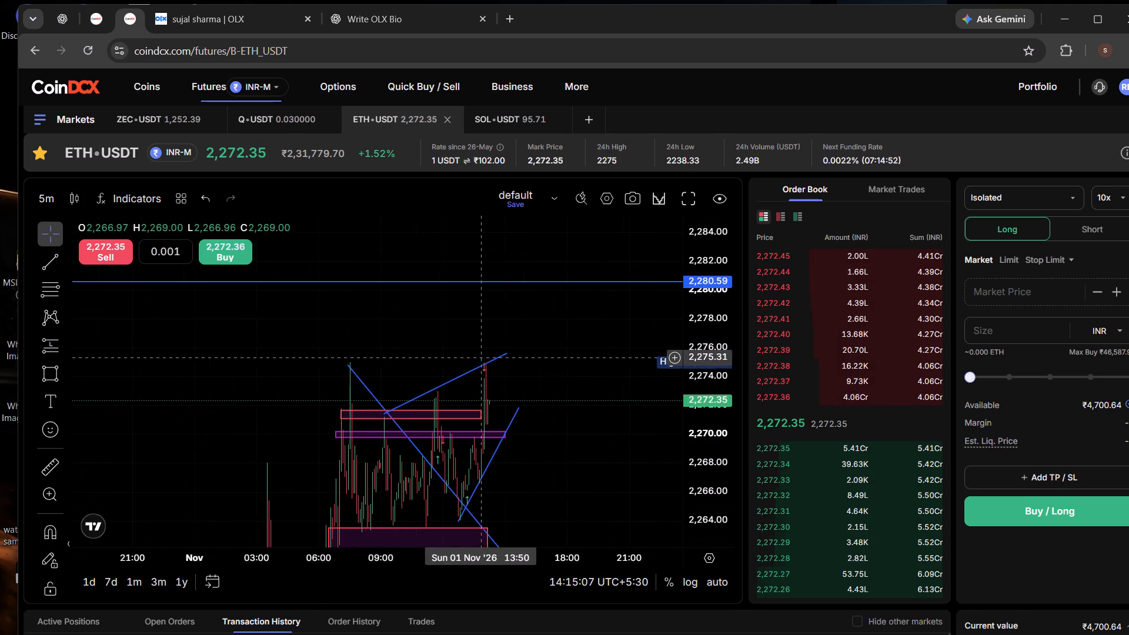
pyautogui.scroll(2, 549, 383)
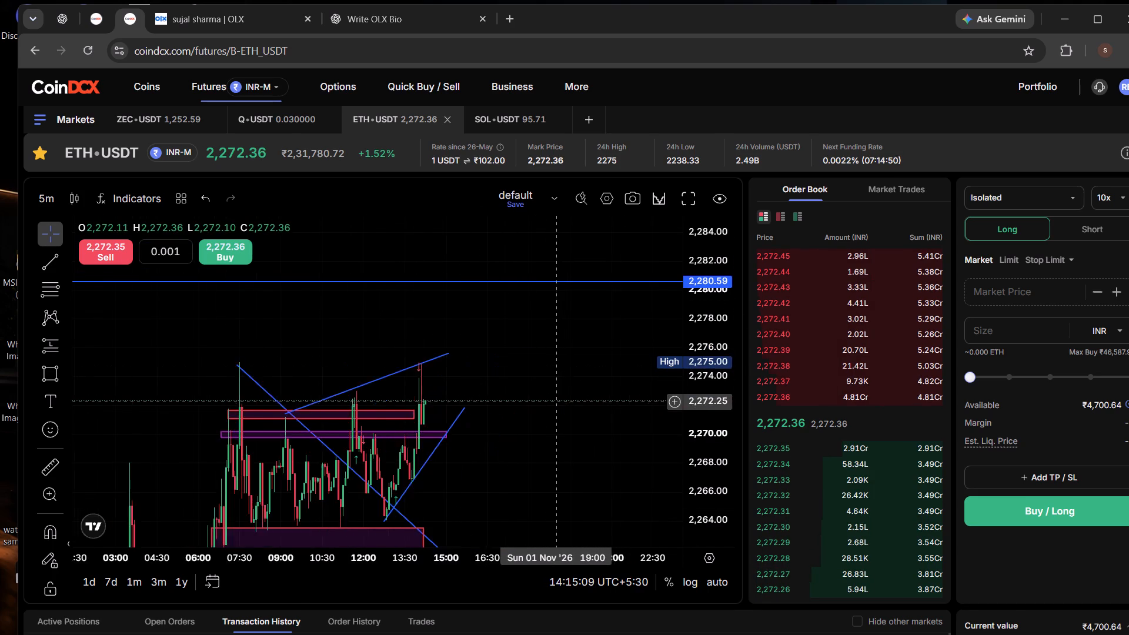
pyautogui.scroll(5, 558, 403)
pyautogui.moveTo(379, 372); pyautogui.dragTo(528, 386)
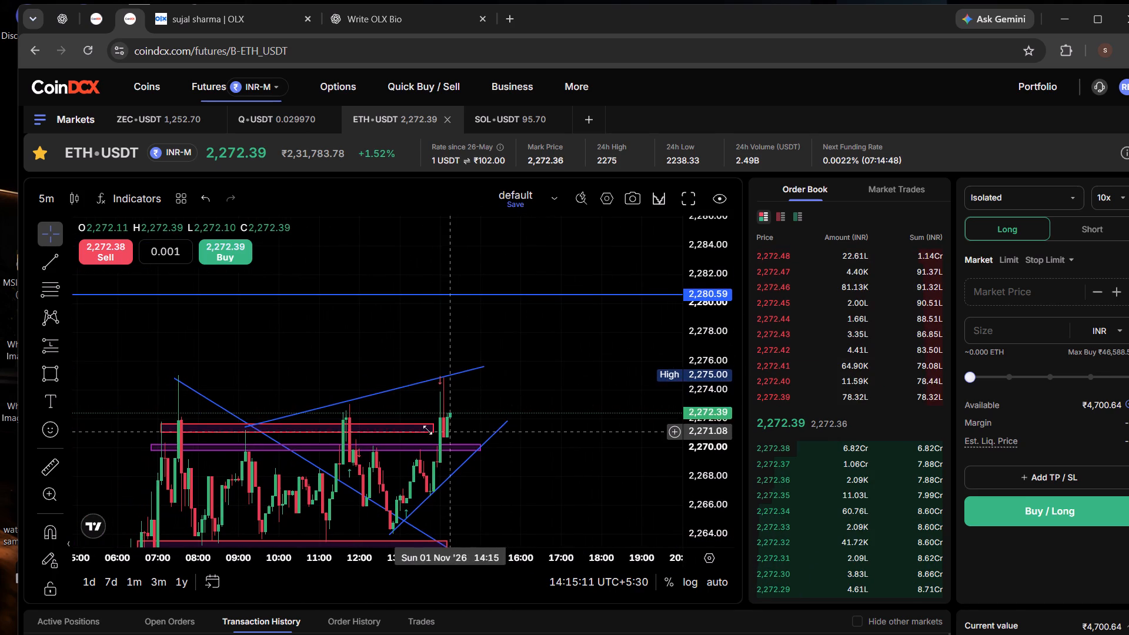
pyautogui.scroll(3, 460, 409)
pyautogui.moveTo(432, 365); pyautogui.dragTo(629, 363)
pyautogui.moveTo(676, 369); pyautogui.dragTo(693, 357)
pyautogui.moveTo(716, 367); pyautogui.dragTo(700, 236)
pyautogui.scroll(3, 626, 408)
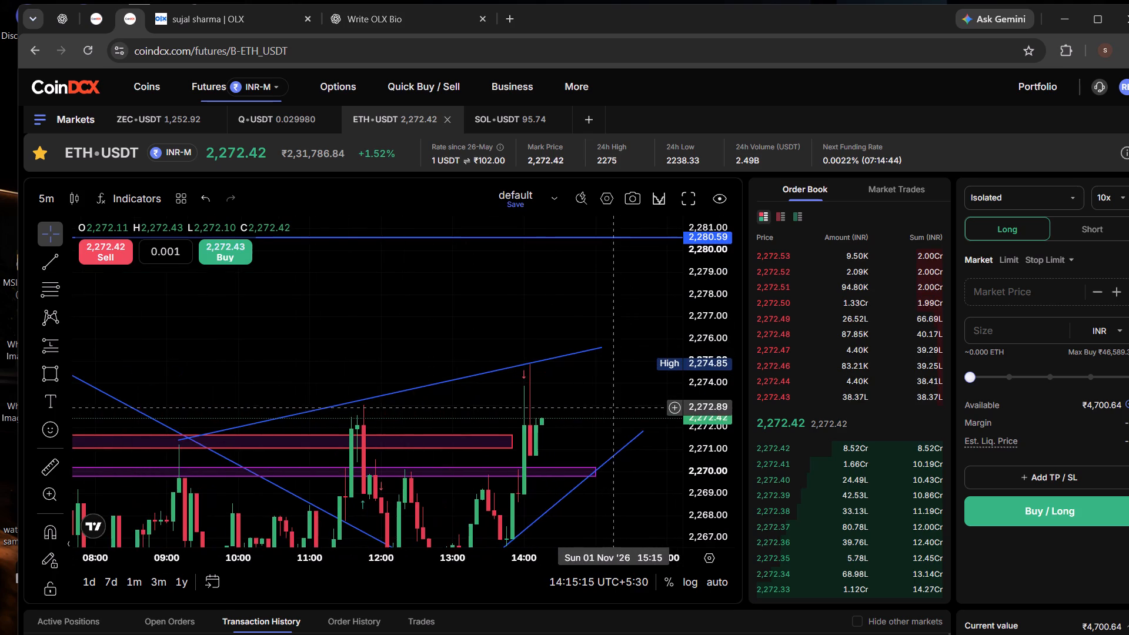
pyautogui.moveTo(606, 406); pyautogui.dragTo(602, 289)
pyautogui.scroll(-2, 620, 308)
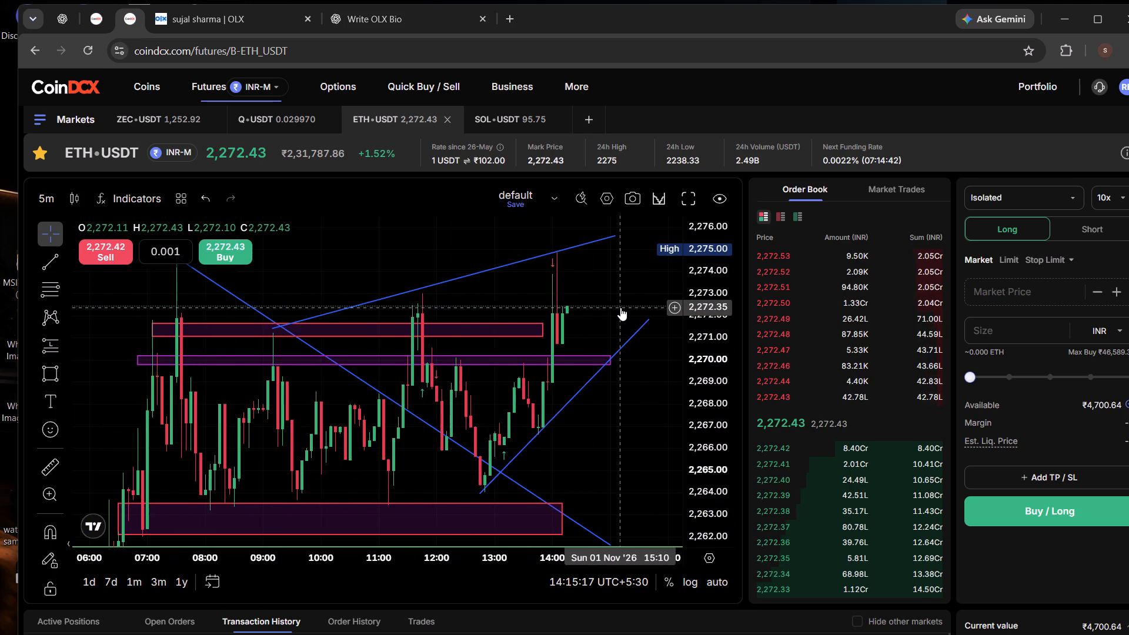
# Review earlier price action back to 30 October around the 2,280.59 line and the green-bordered zones.
pyautogui.moveTo(345, 219); pyautogui.dragTo(614, 303)
pyautogui.moveTo(321, 342); pyautogui.dragTo(620, 355)
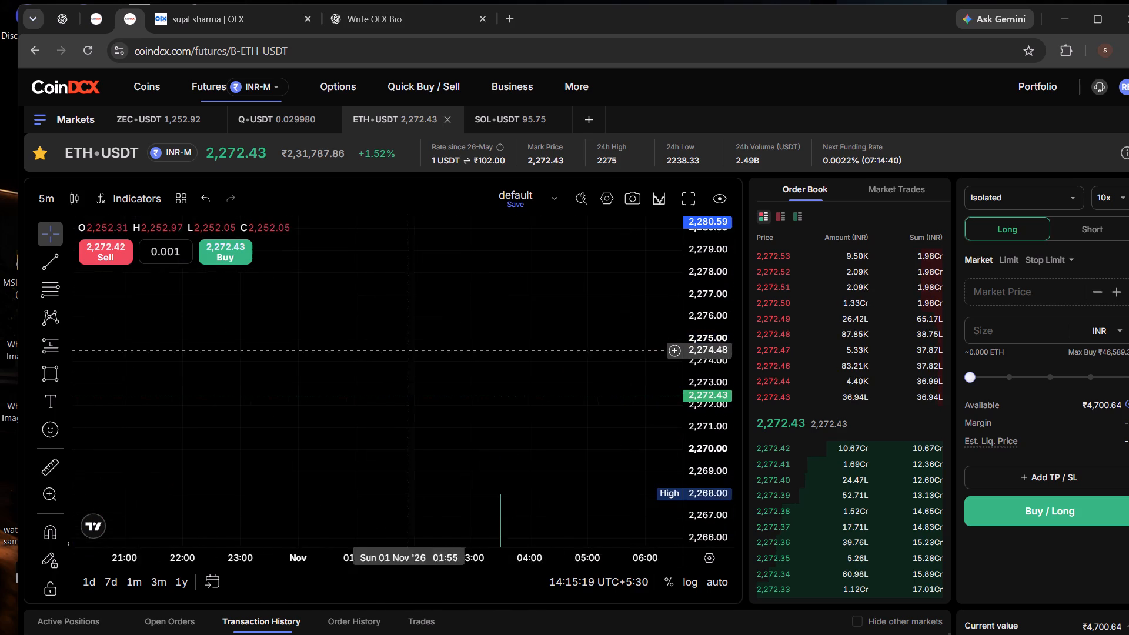
pyautogui.moveTo(316, 337); pyautogui.dragTo(690, 333)
pyautogui.moveTo(417, 355); pyautogui.dragTo(694, 362)
pyautogui.moveTo(293, 365); pyautogui.dragTo(659, 366)
pyautogui.moveTo(262, 382); pyautogui.dragTo(689, 386)
pyautogui.moveTo(285, 373); pyautogui.dragTo(636, 372)
pyautogui.moveTo(251, 367); pyautogui.dragTo(411, 349)
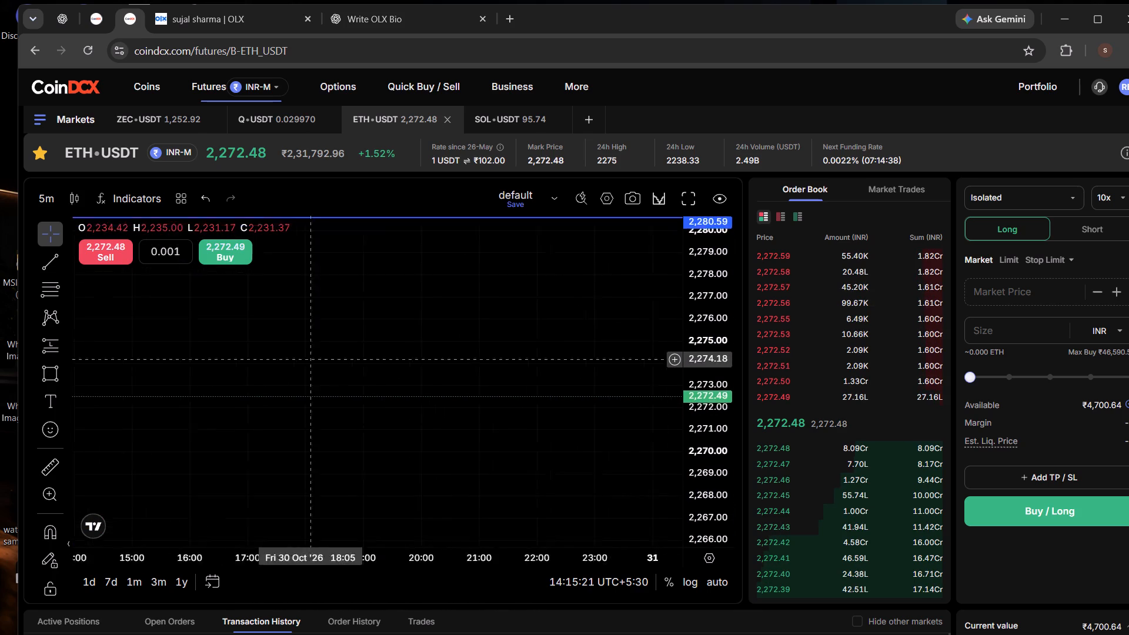
pyautogui.moveTo(411, 349); pyautogui.dragTo(211, 330)
pyautogui.scroll(-5, 243, 323)
pyautogui.scroll(-10, 714, 305)
pyautogui.moveTo(536, 347); pyautogui.dragTo(368, 356)
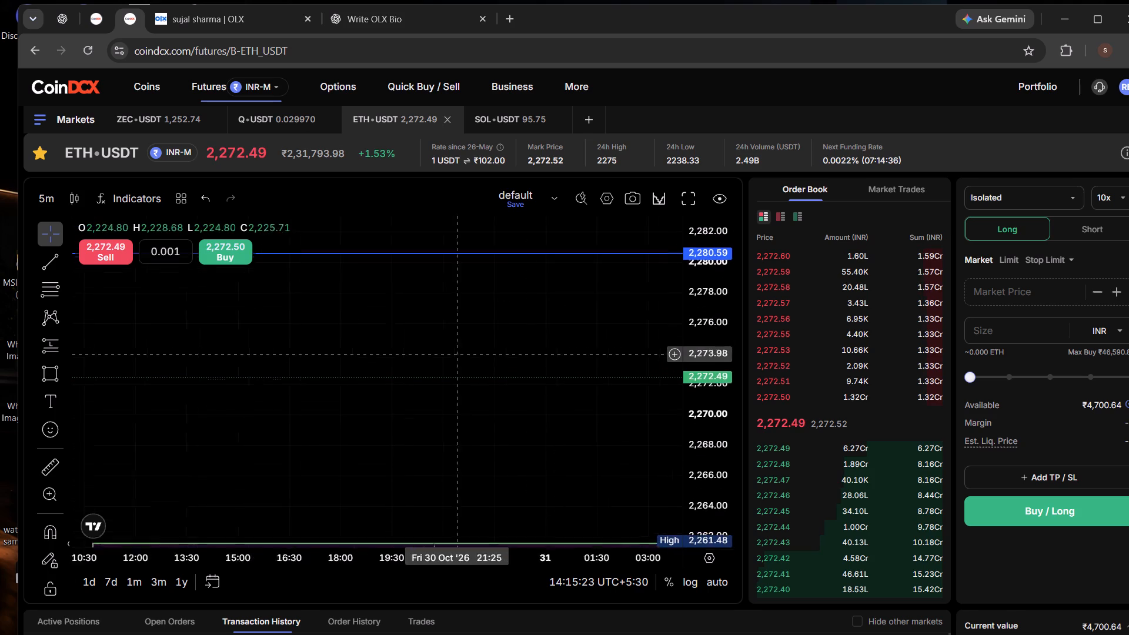
pyautogui.moveTo(368, 356); pyautogui.dragTo(18, 340)
pyautogui.moveTo(606, 308); pyautogui.dragTo(34, 309)
pyautogui.moveTo(537, 293); pyautogui.dragTo(171, 280)
pyautogui.moveTo(399, 287); pyautogui.dragTo(670, 270)
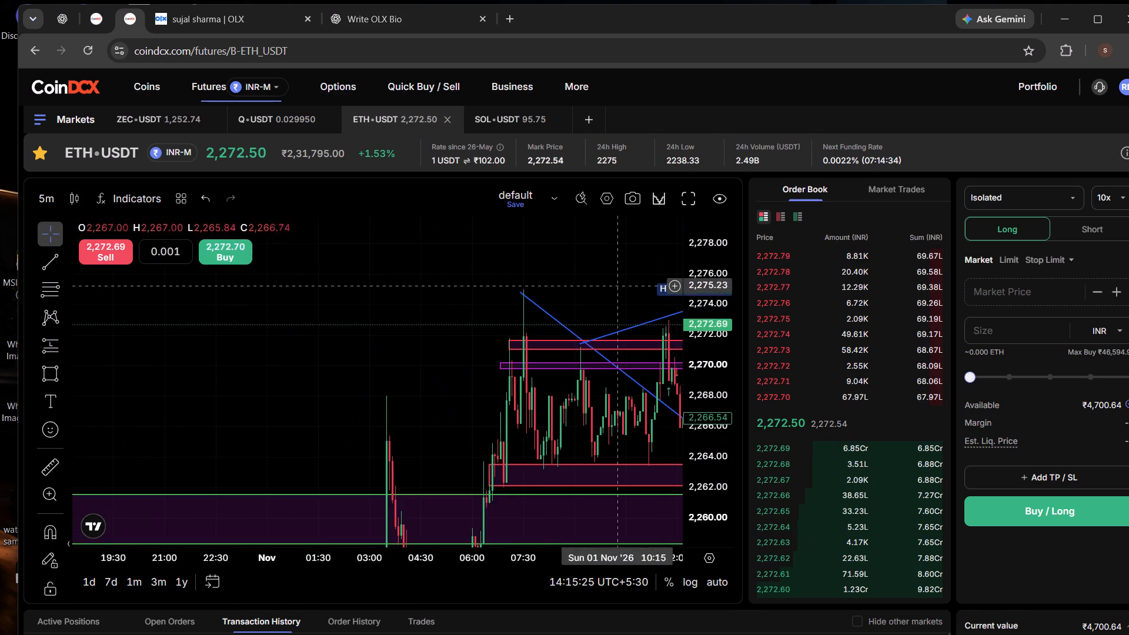
pyautogui.scroll(-3, 455, 302)
pyautogui.scroll(-17, 713, 323)
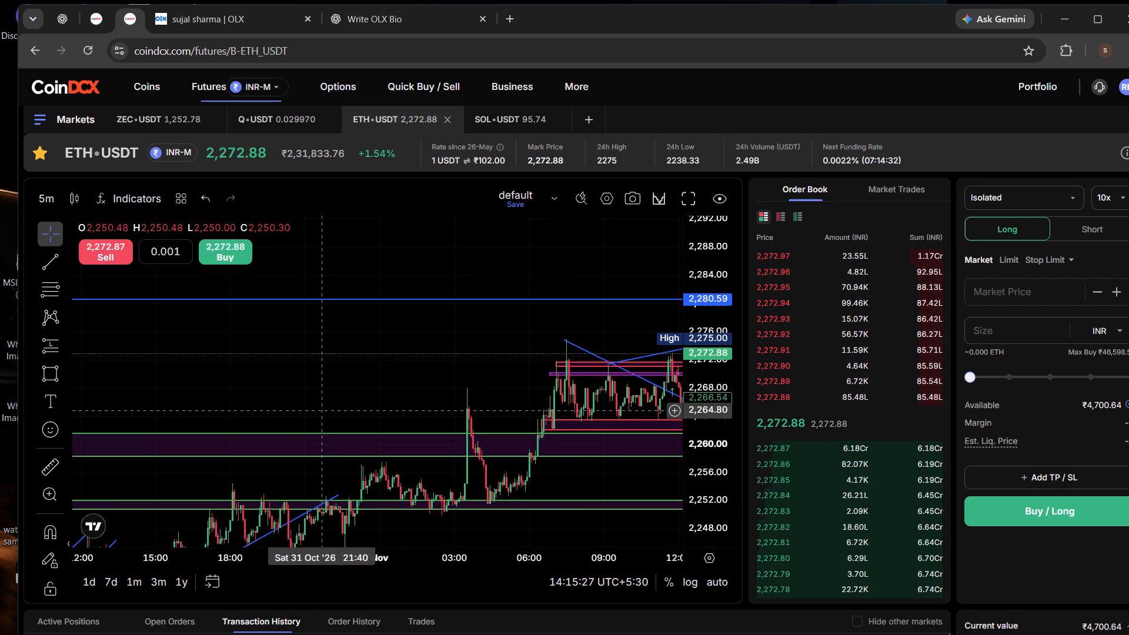
pyautogui.moveTo(322, 411); pyautogui.dragTo(669, 279)
pyautogui.moveTo(151, 274); pyautogui.dragTo(632, 462)
pyautogui.moveTo(369, 419); pyautogui.dragTo(355, 480)
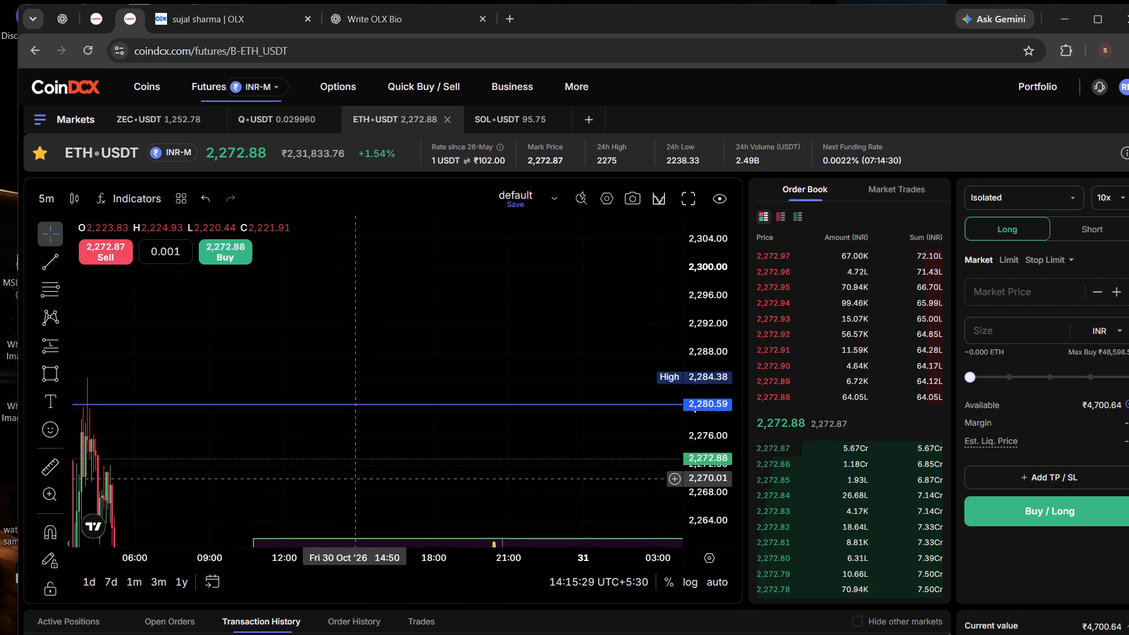
pyautogui.moveTo(355, 480); pyautogui.dragTo(404, 448)
pyautogui.moveTo(580, 425); pyautogui.dragTo(46, 431)
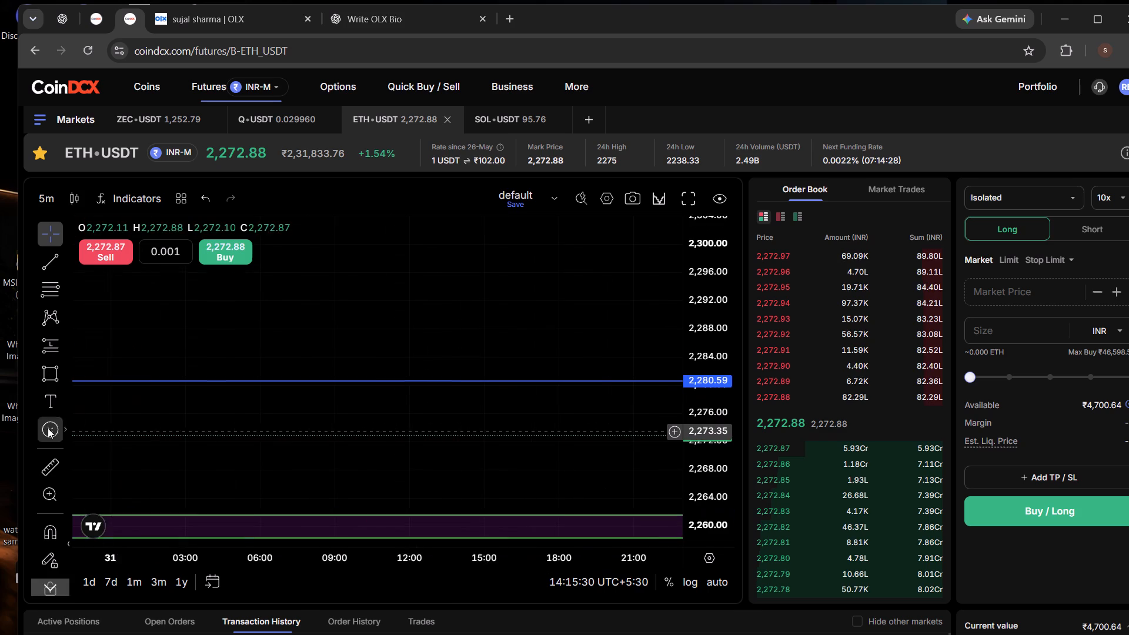
pyautogui.moveTo(520, 420); pyautogui.dragTo(0, 397)
pyautogui.moveTo(157, 382); pyautogui.dragTo(466, 365)
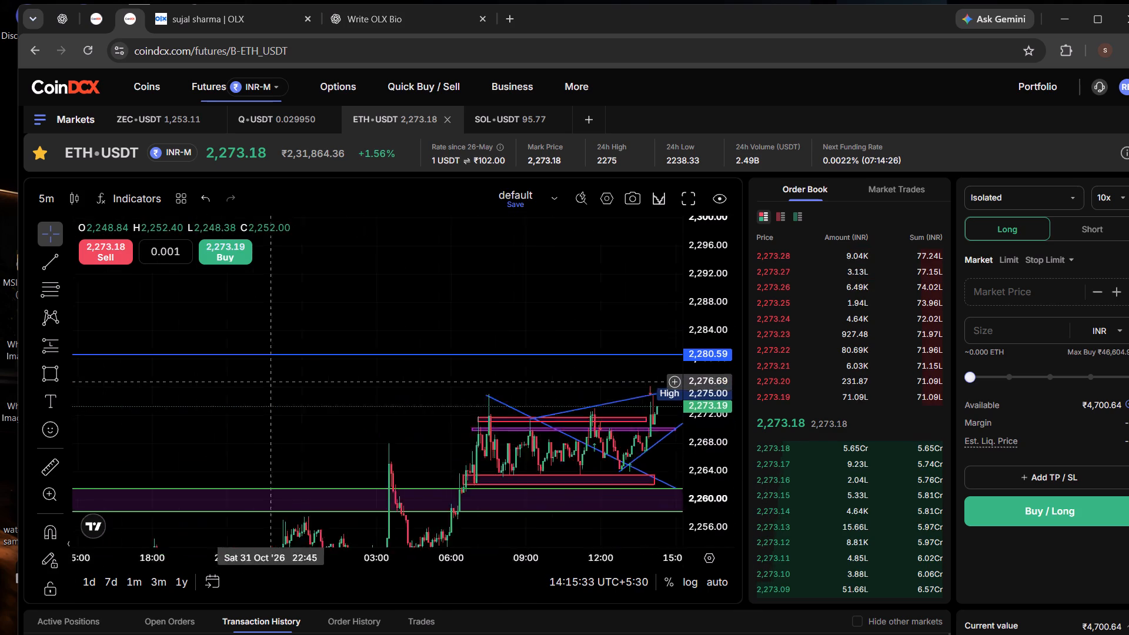
pyautogui.moveTo(466, 365); pyautogui.dragTo(650, 357)
pyautogui.moveTo(263, 376); pyautogui.dragTo(689, 389)
pyautogui.moveTo(332, 418); pyautogui.dragTo(704, 421)
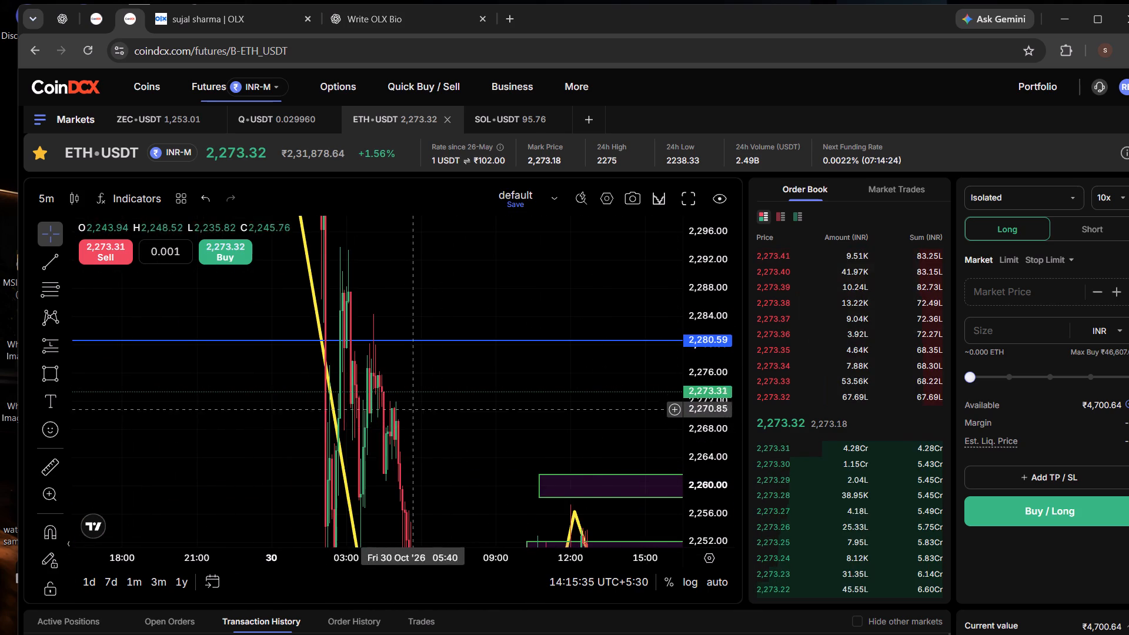
pyautogui.moveTo(679, 430); pyautogui.dragTo(0, 400)
pyautogui.moveTo(577, 405); pyautogui.dragTo(29, 403)
# Examine the most recent candles around 14:00 relative to both rising trend lines and the red and purple zones.
pyautogui.scroll(16, 674, 422)
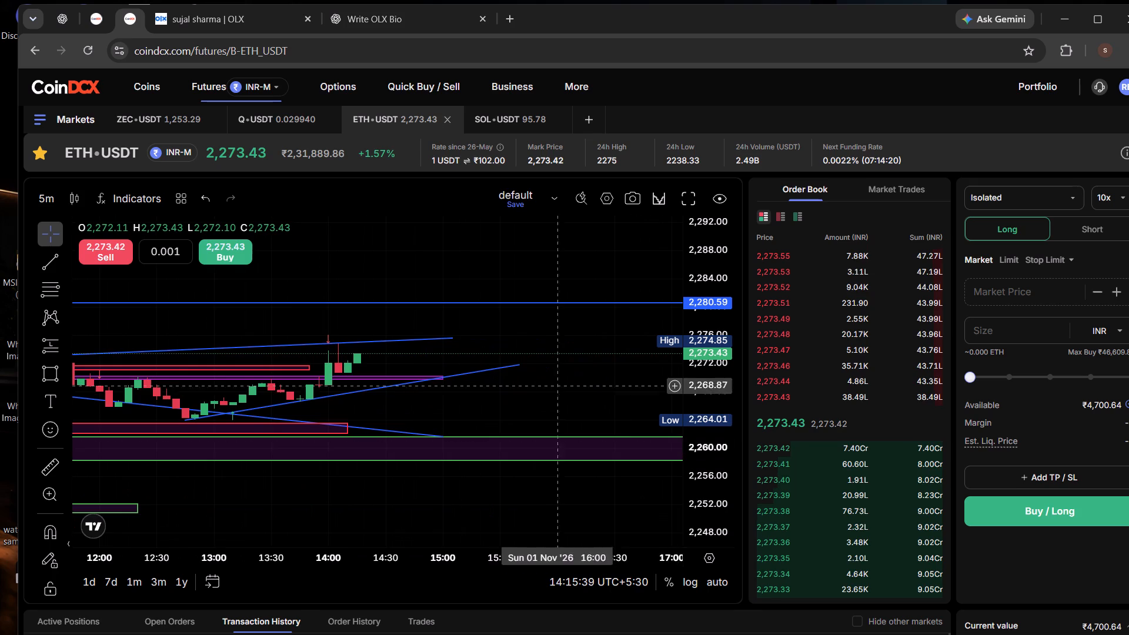
pyautogui.moveTo(513, 396); pyautogui.dragTo(597, 400)
pyautogui.moveTo(725, 375); pyautogui.dragTo(689, 58)
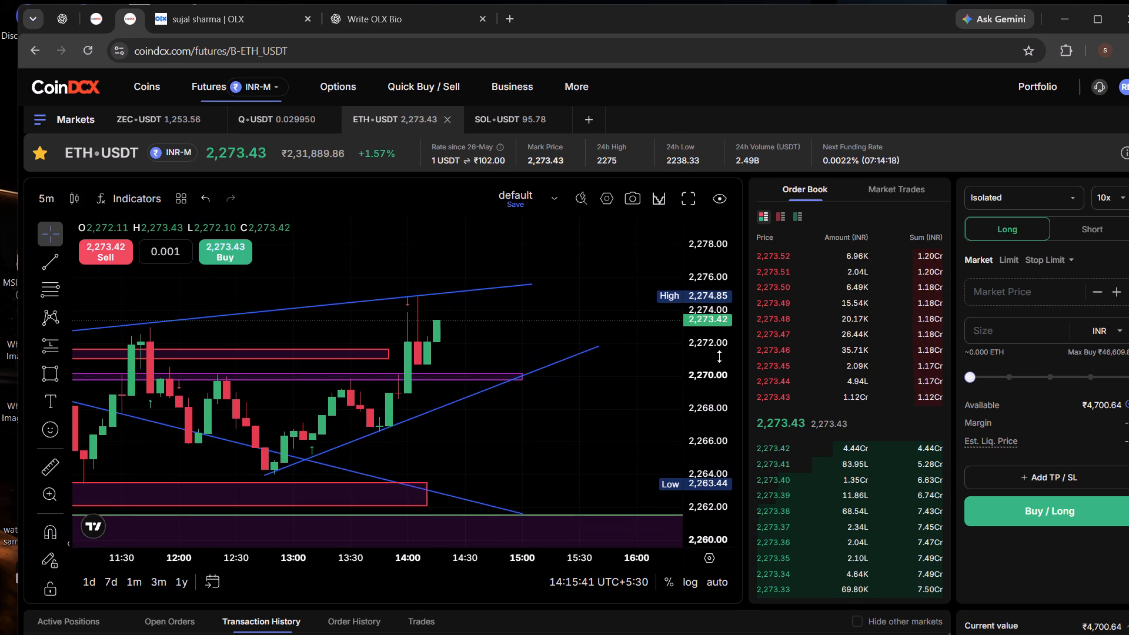
pyautogui.moveTo(719, 357); pyautogui.dragTo(727, 169)
pyautogui.scroll(-3, 583, 428)
pyautogui.moveTo(635, 420); pyautogui.dragTo(616, 412)
pyautogui.scroll(-1, 629, 392)
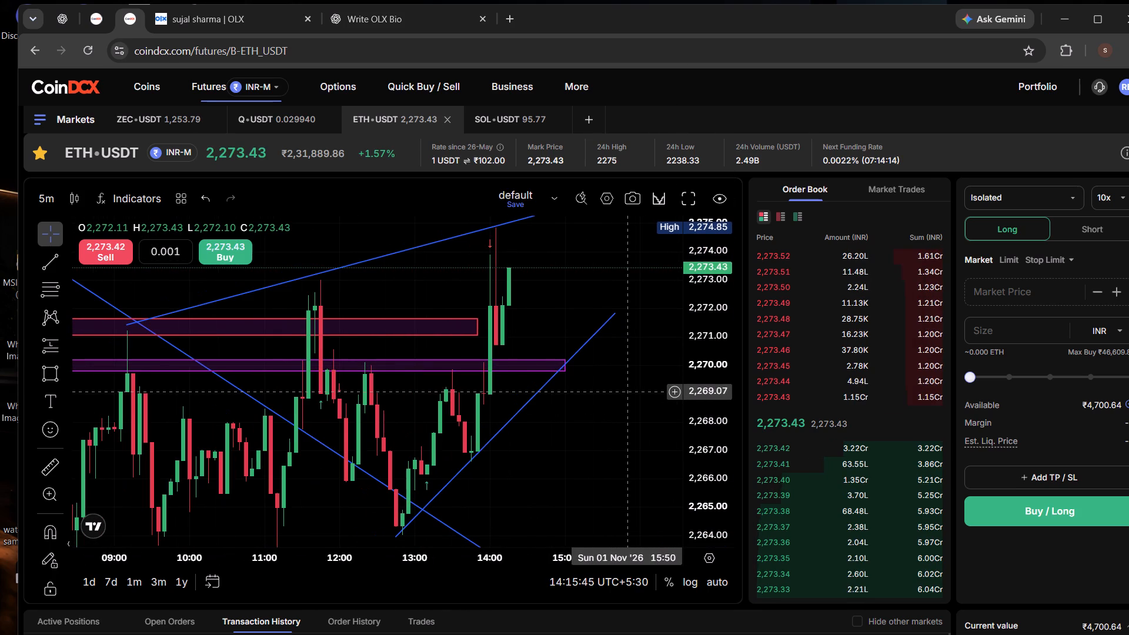
pyautogui.moveTo(635, 381); pyautogui.dragTo(626, 370)
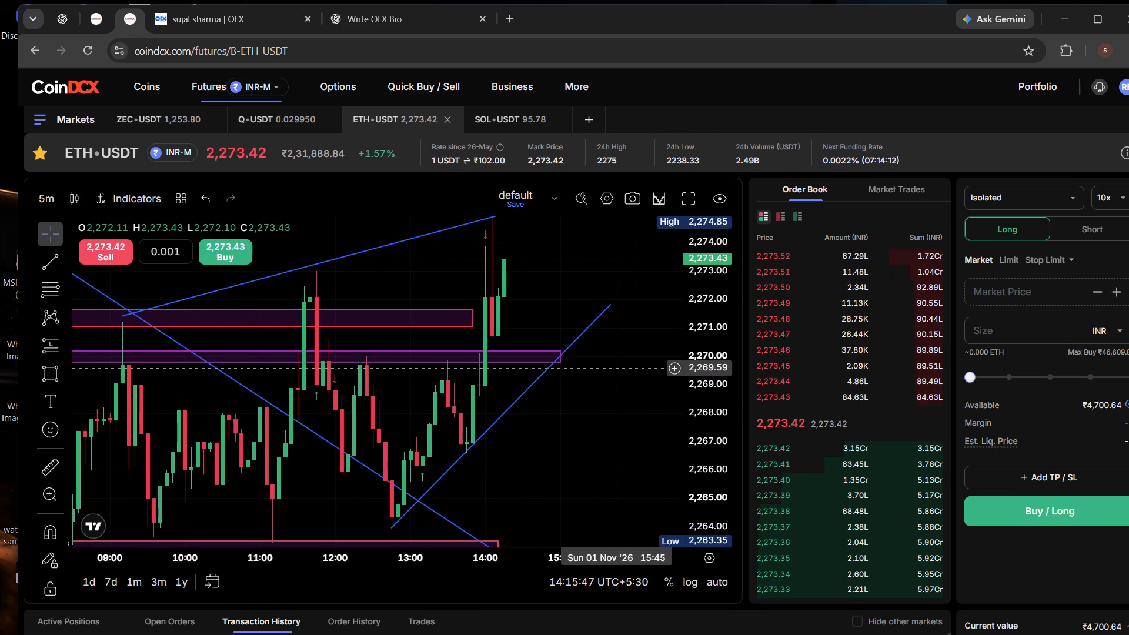
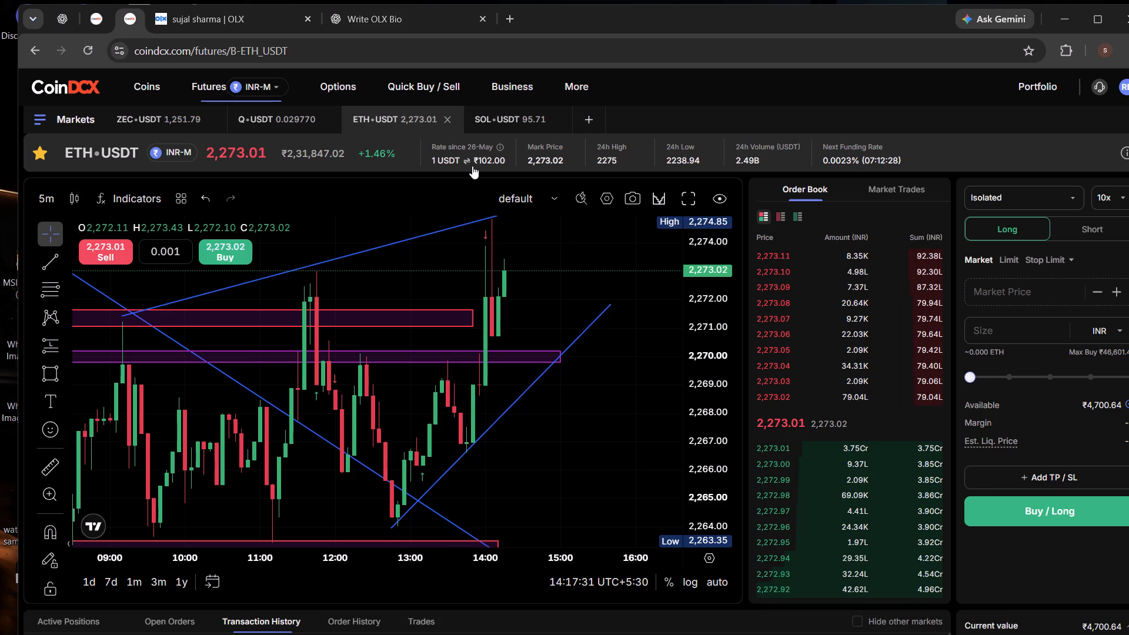
# Switch the ETH-USDT chart to full-screen view.
pyautogui.moveTo(688, 194); pyautogui.dragTo(682, 197)
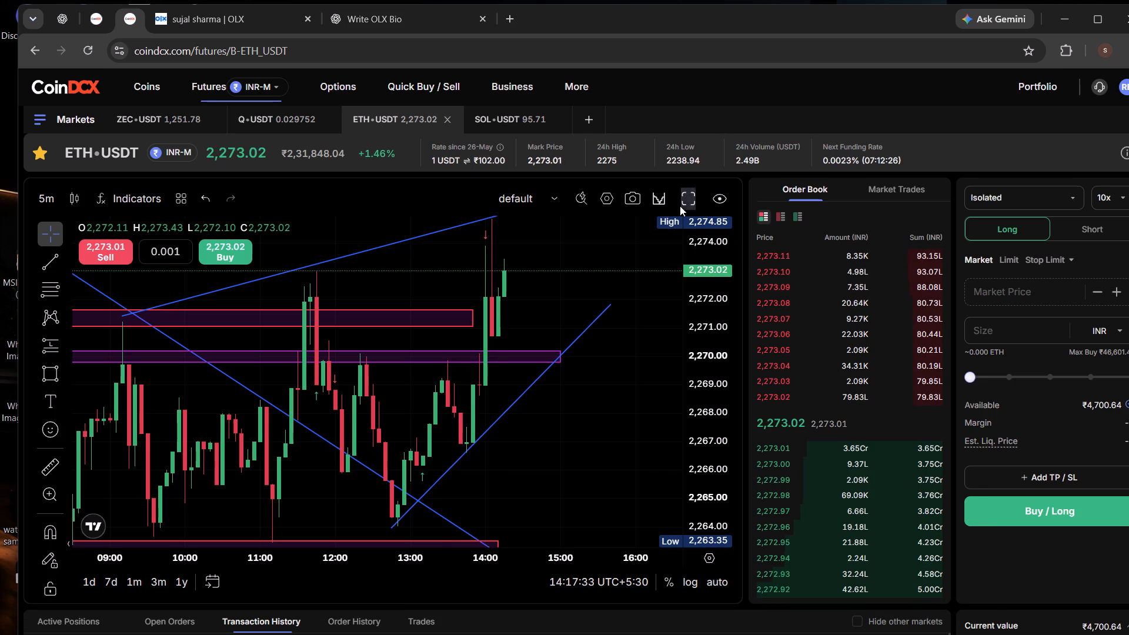
pyautogui.click(694, 201)
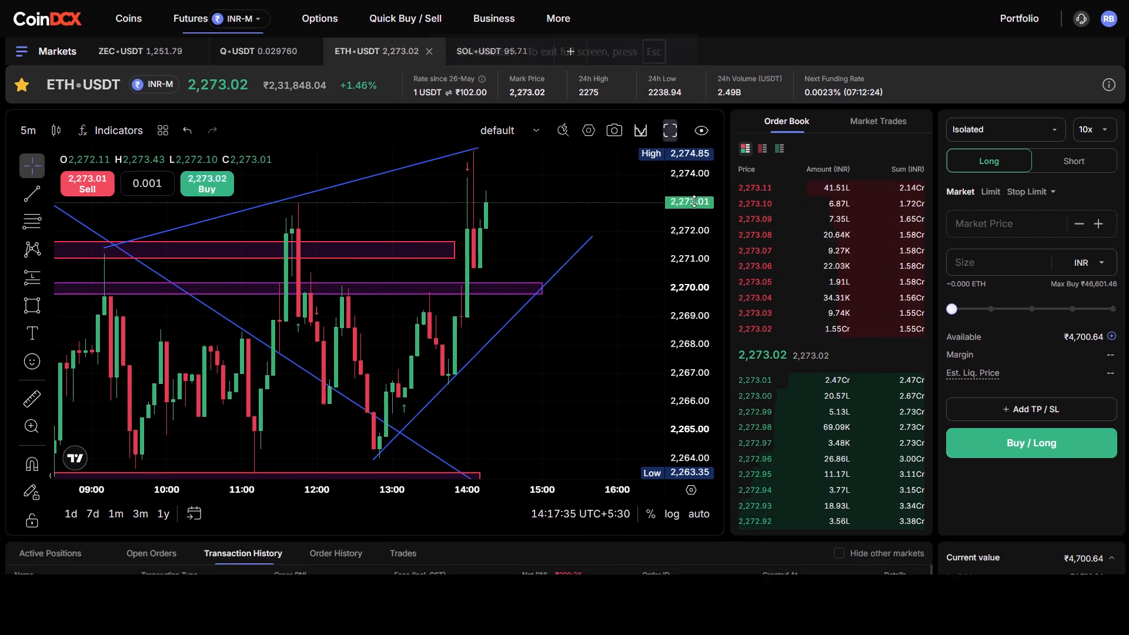
# Review earlier price action from the green-bordered zones up past the 2,280.59 line to the peak near 2,374.14.
pyautogui.scroll(-3, 1024, 312)
pyautogui.moveTo(1084, 156); pyautogui.dragTo(1027, 551)
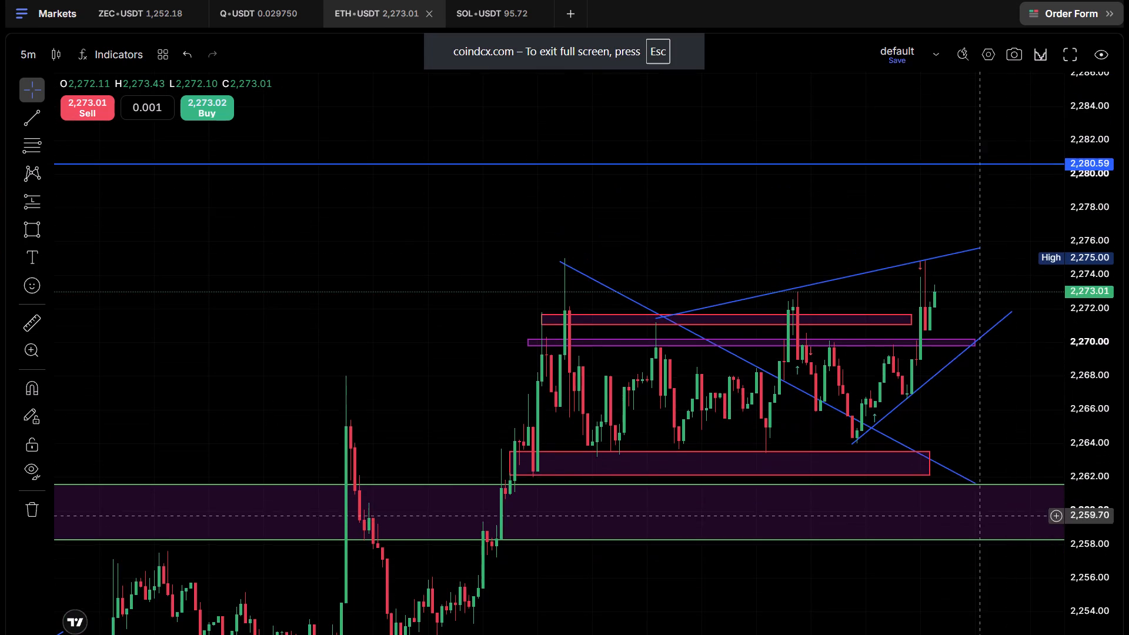
pyautogui.scroll(-8, 961, 406)
pyautogui.moveTo(507, 446); pyautogui.dragTo(851, 198)
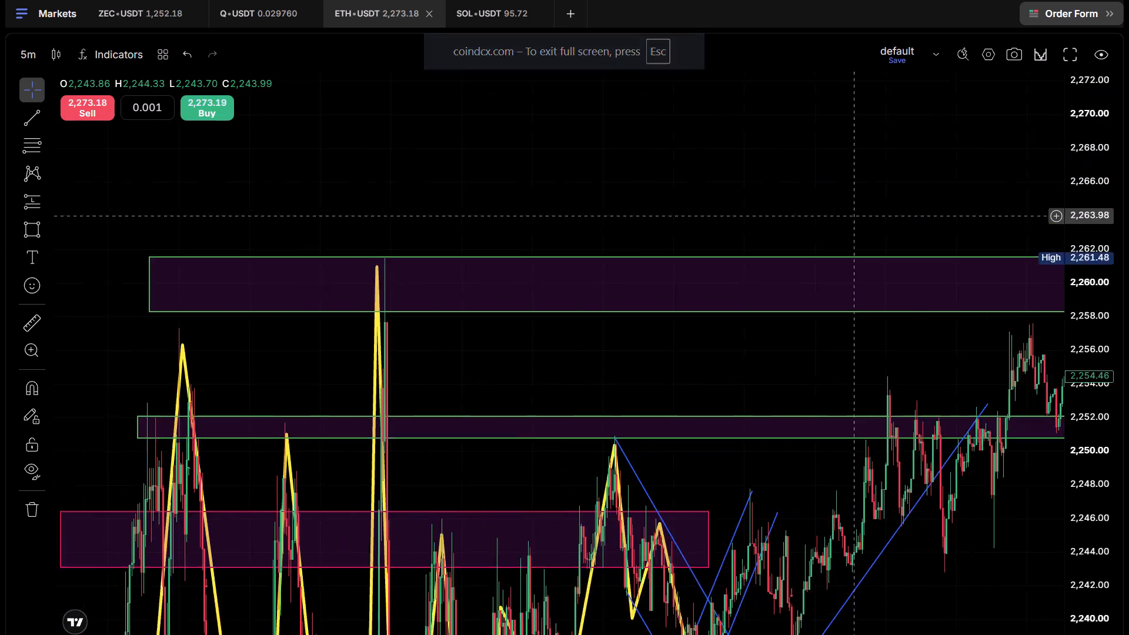
pyautogui.moveTo(851, 198); pyautogui.dragTo(574, 17)
pyautogui.moveTo(370, 161); pyautogui.dragTo(826, 263)
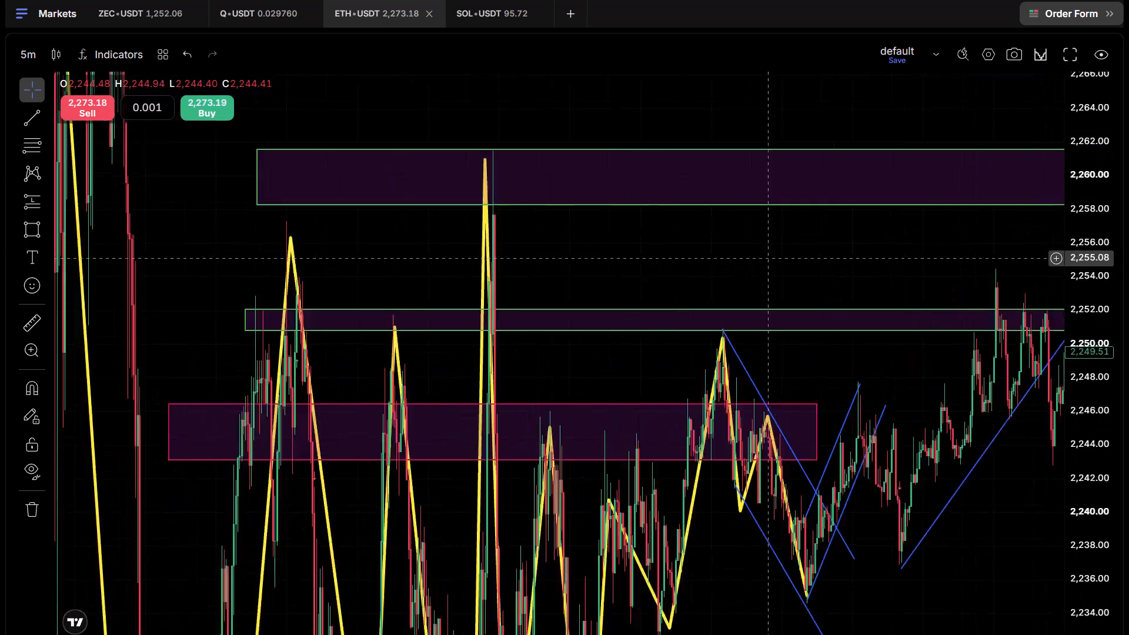
pyautogui.moveTo(826, 263); pyautogui.dragTo(954, 634)
pyautogui.moveTo(953, 441); pyautogui.dragTo(991, 526)
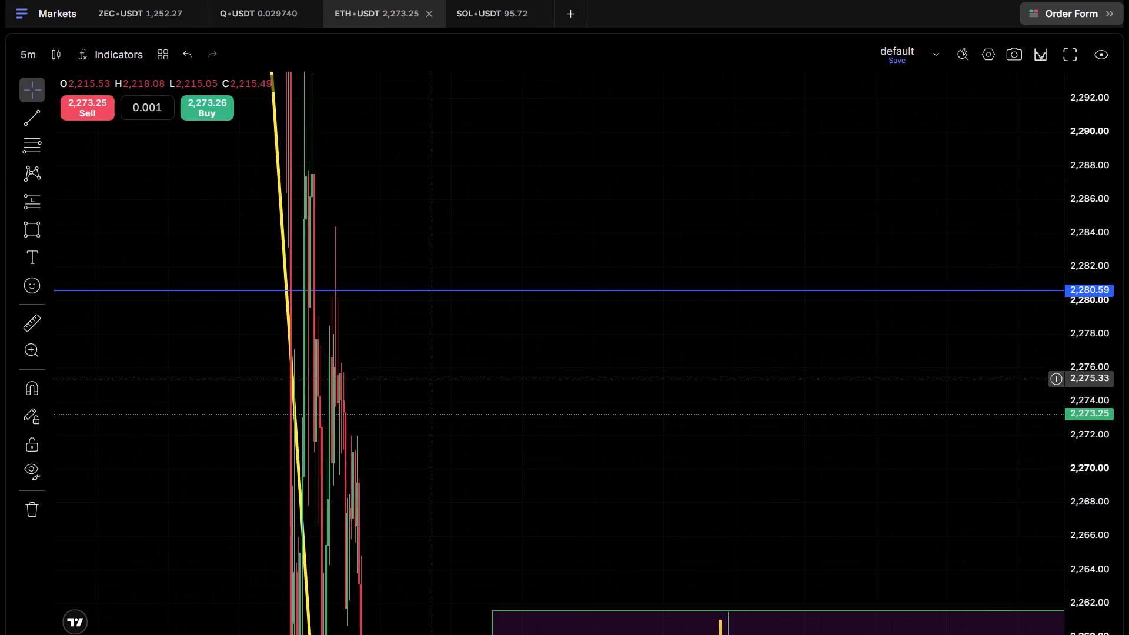
pyautogui.moveTo(427, 369); pyautogui.dragTo(1002, 359)
pyautogui.moveTo(521, 145); pyautogui.dragTo(145, 303)
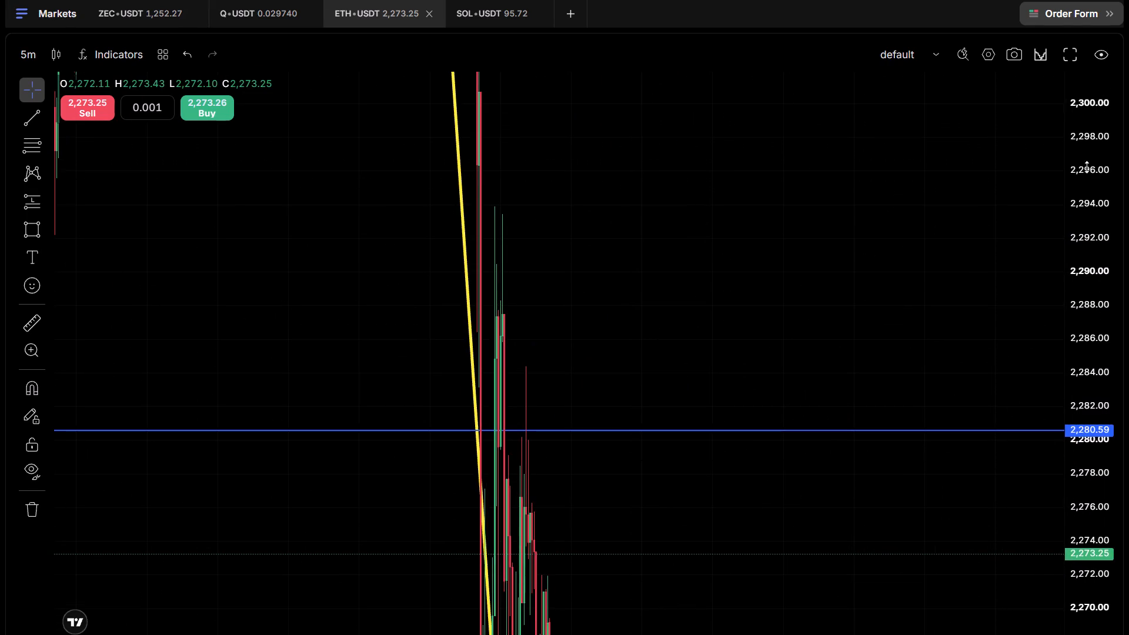
pyautogui.moveTo(1086, 167); pyautogui.dragTo(1062, 626)
pyautogui.moveTo(684, 276); pyautogui.dragTo(342, 258)
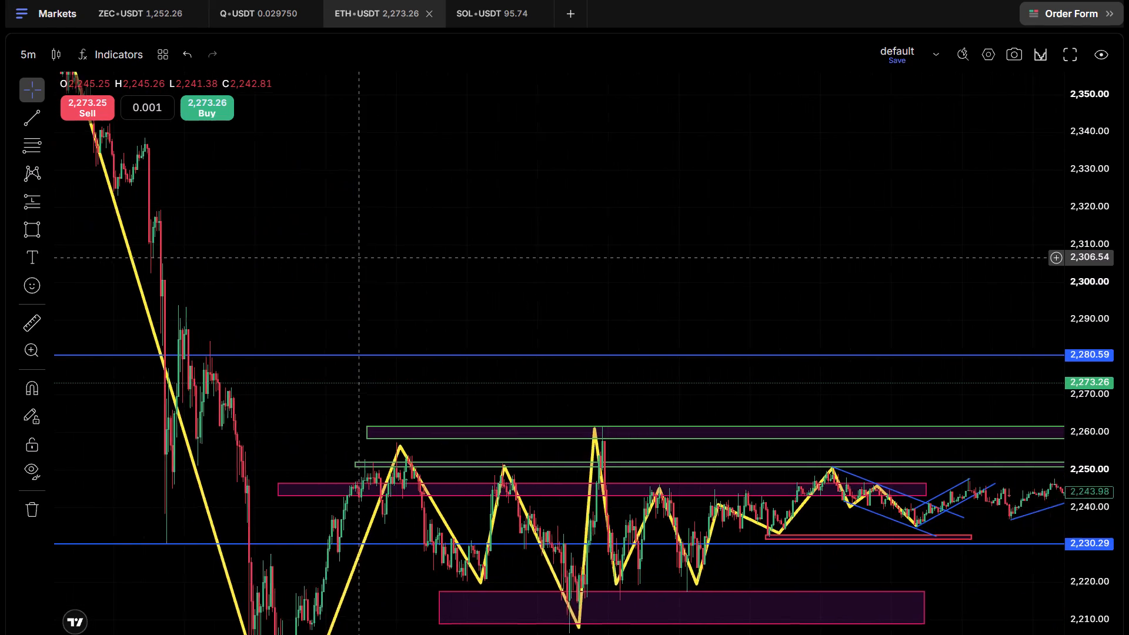
pyautogui.moveTo(342, 258); pyautogui.dragTo(0, 248)
pyautogui.moveTo(580, 232); pyautogui.dragTo(581, 232)
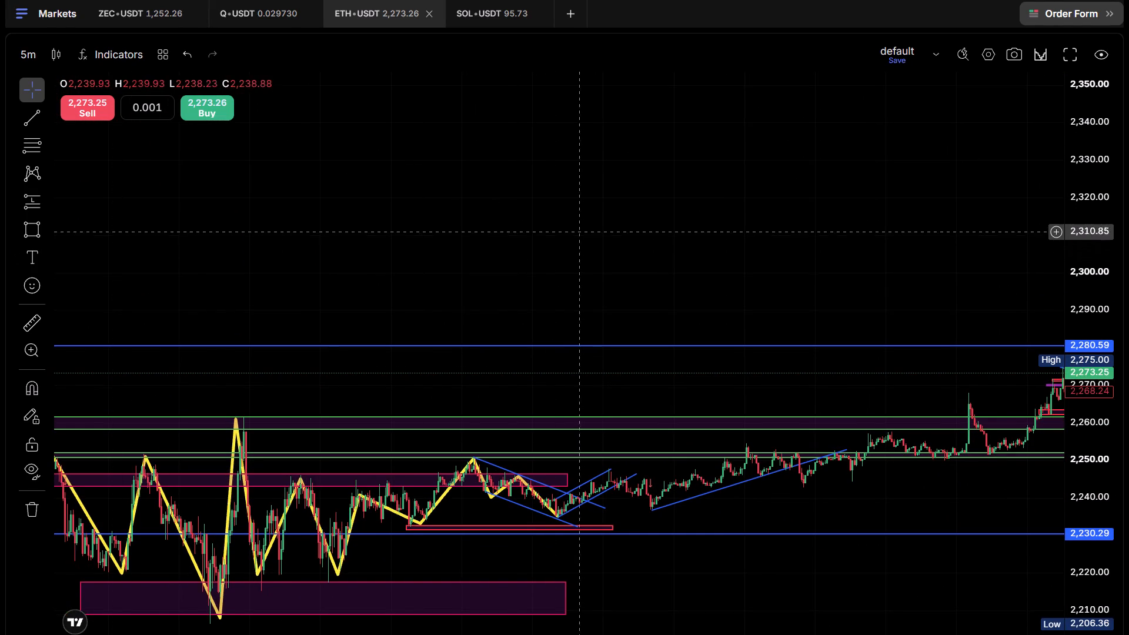
pyautogui.moveTo(581, 232); pyautogui.dragTo(1110, 346)
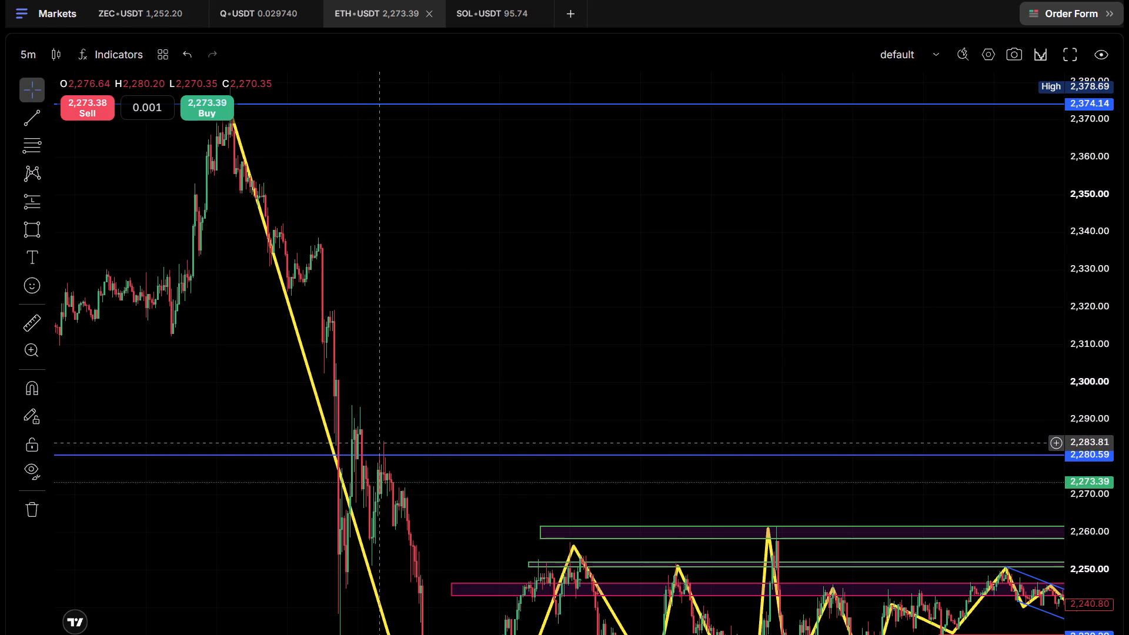
pyautogui.moveTo(519, 373); pyautogui.dragTo(201, 443)
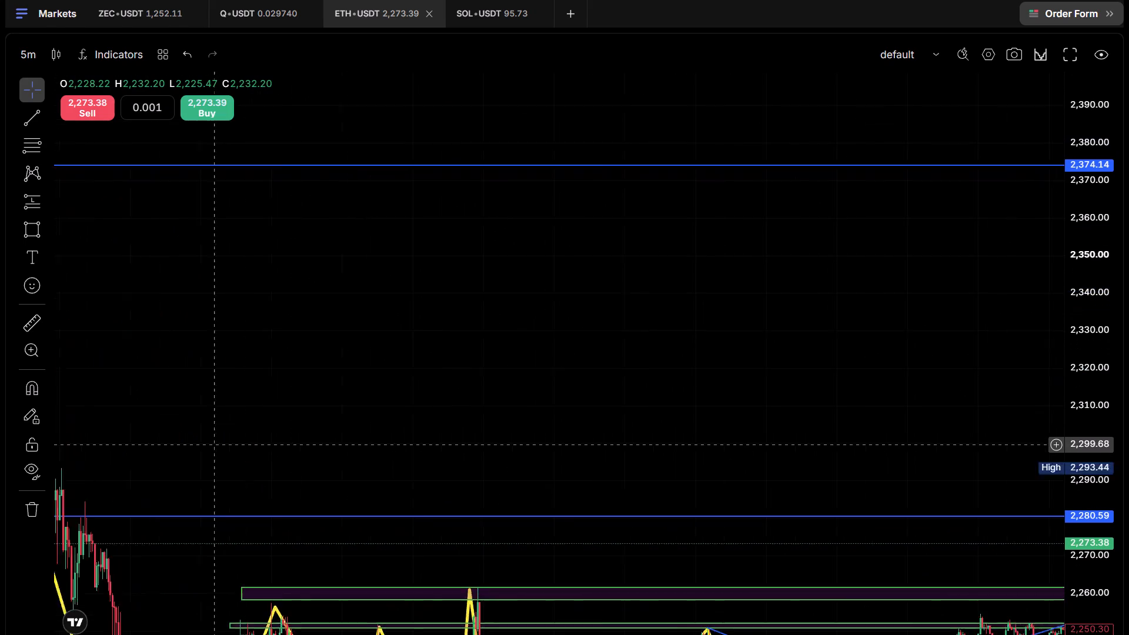
pyautogui.moveTo(201, 443); pyautogui.dragTo(0, 376)
pyautogui.moveTo(1035, 425); pyautogui.dragTo(378, 438)
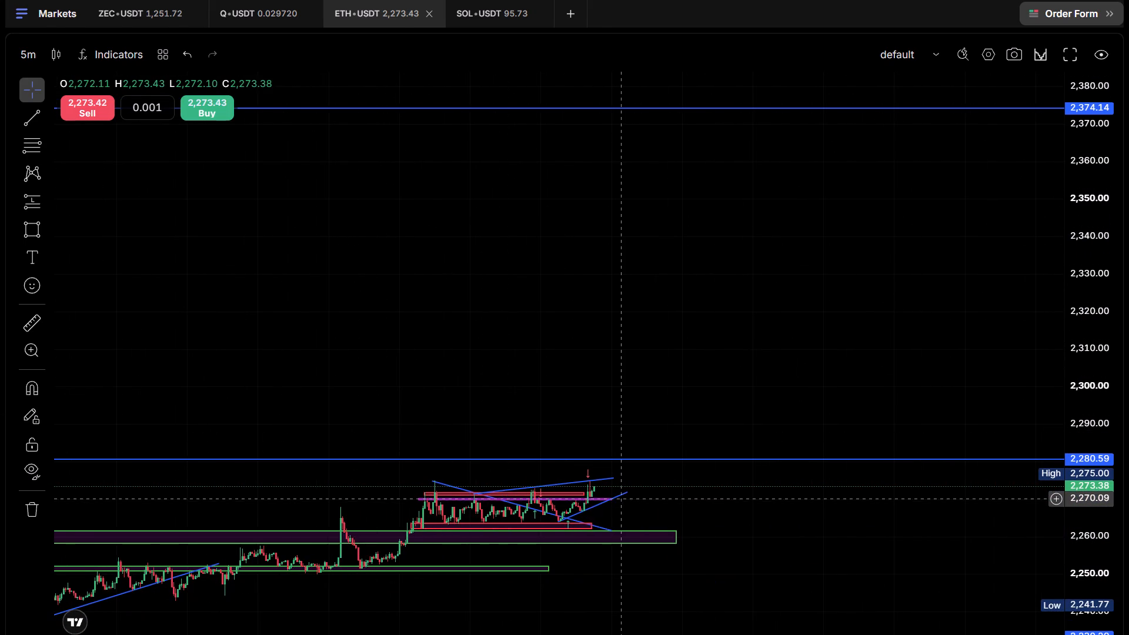
# Examine the latest candles between the rising trend lines and the open space above the 2,280.59 line.
pyautogui.scroll(5, 628, 497)
pyautogui.moveTo(415, 427); pyautogui.dragTo(723, 415)
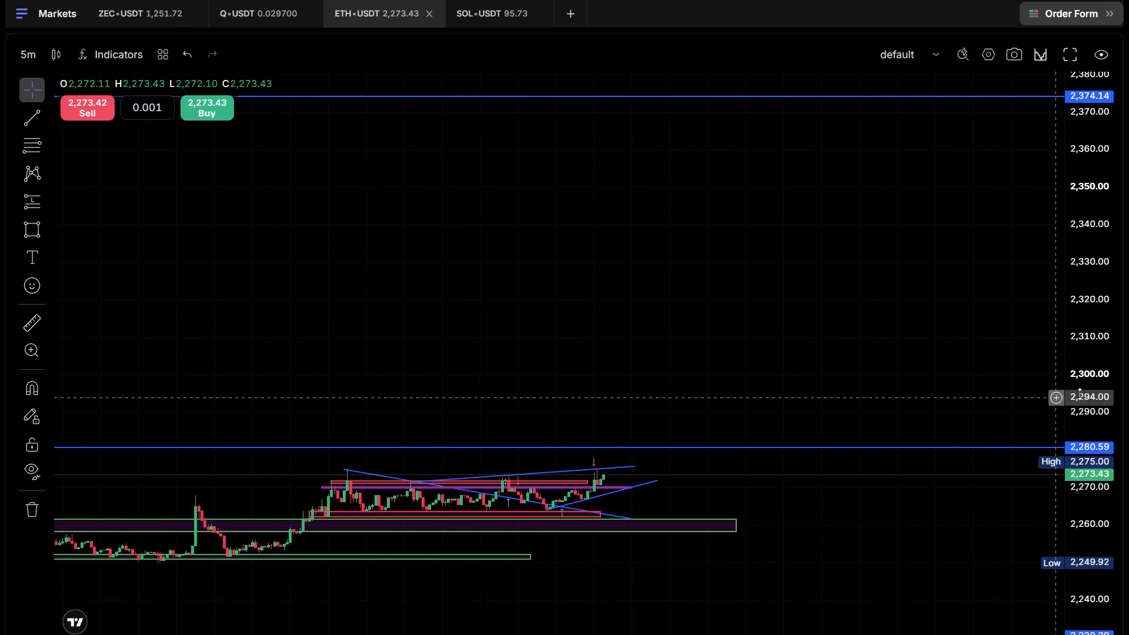
pyautogui.moveTo(1080, 430); pyautogui.dragTo(1037, 37)
pyautogui.moveTo(773, 487); pyautogui.dragTo(739, 263)
pyautogui.scroll(3, 664, 419)
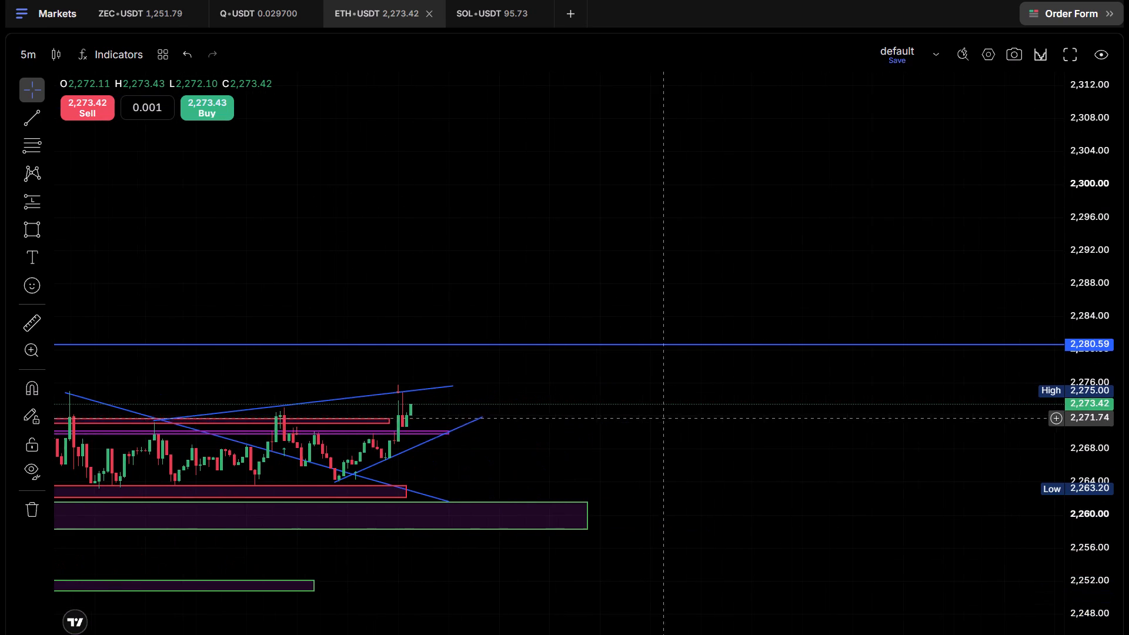
pyautogui.moveTo(509, 397); pyautogui.dragTo(604, 411)
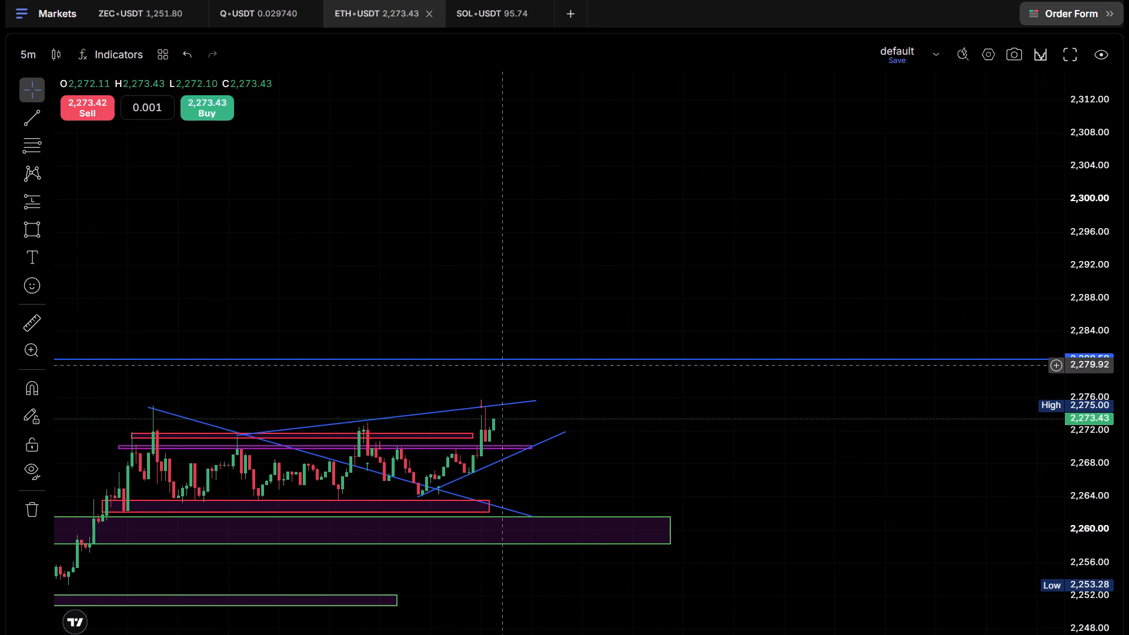
pyautogui.moveTo(562, 270); pyautogui.dragTo(597, 484)
pyautogui.moveTo(559, 443); pyautogui.dragTo(560, 634)
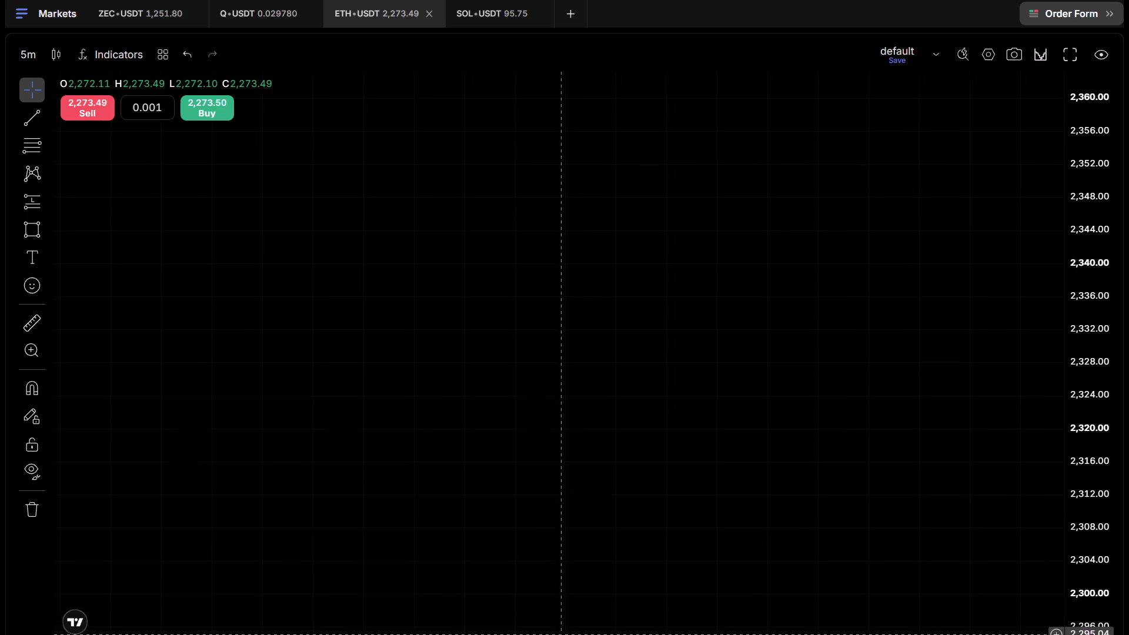
pyautogui.moveTo(560, 634); pyautogui.dragTo(560, 634)
# Review the steep past decline between the 2,374.14 and 2,280.59 lines for possible levels above the current price.
pyautogui.scroll(-1, 596, 325)
pyautogui.scroll(-12, 1065, 181)
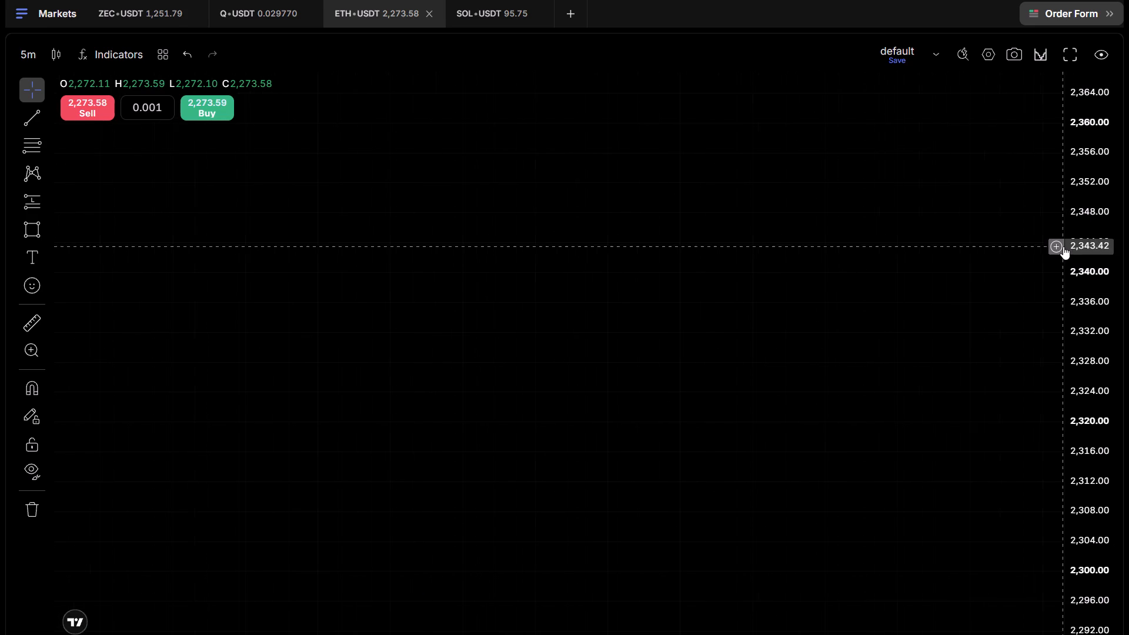
pyautogui.scroll(-19, 1063, 246)
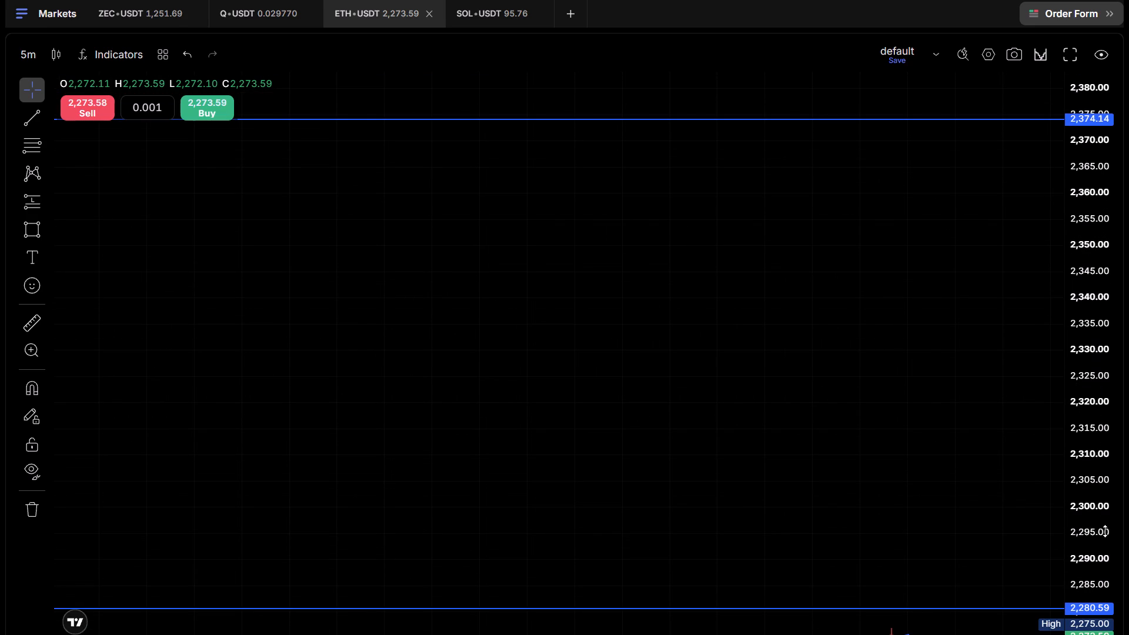
pyautogui.scroll(-3, 1105, 531)
pyautogui.moveTo(353, 503); pyautogui.dragTo(966, 485)
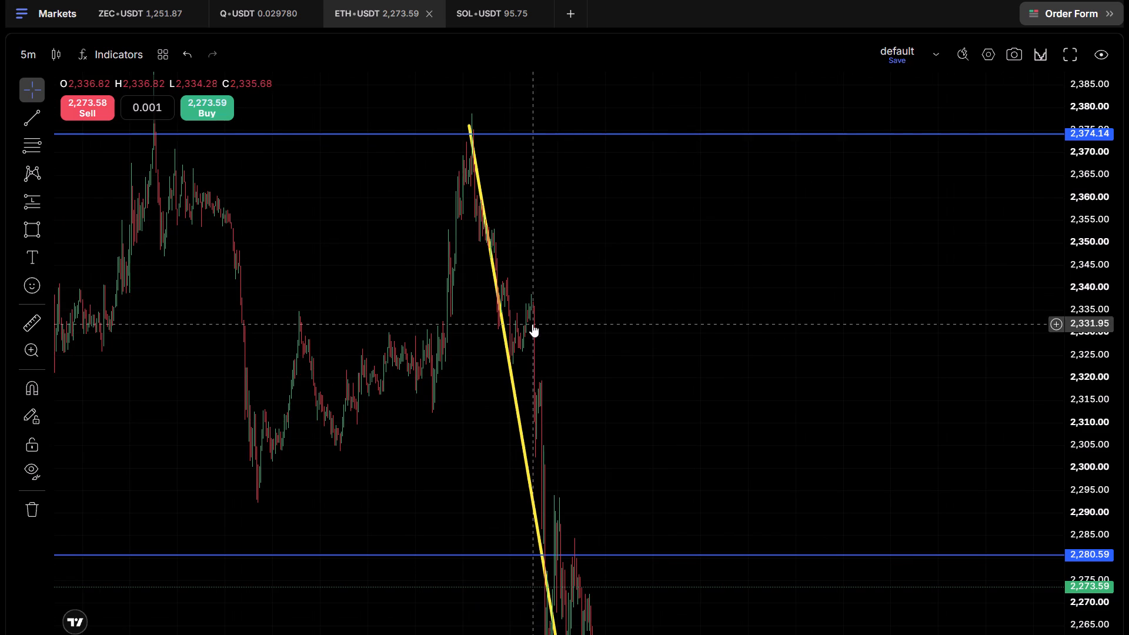
pyautogui.moveTo(764, 499); pyautogui.dragTo(462, 499)
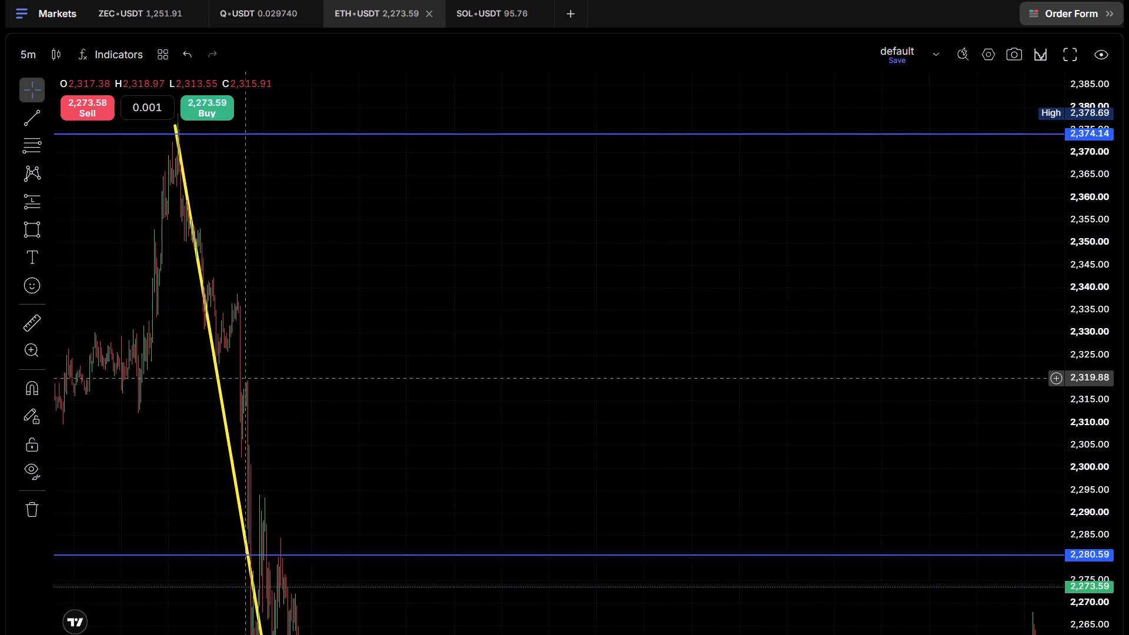
pyautogui.click(246, 378)
pyautogui.moveTo(816, 440); pyautogui.dragTo(554, 433)
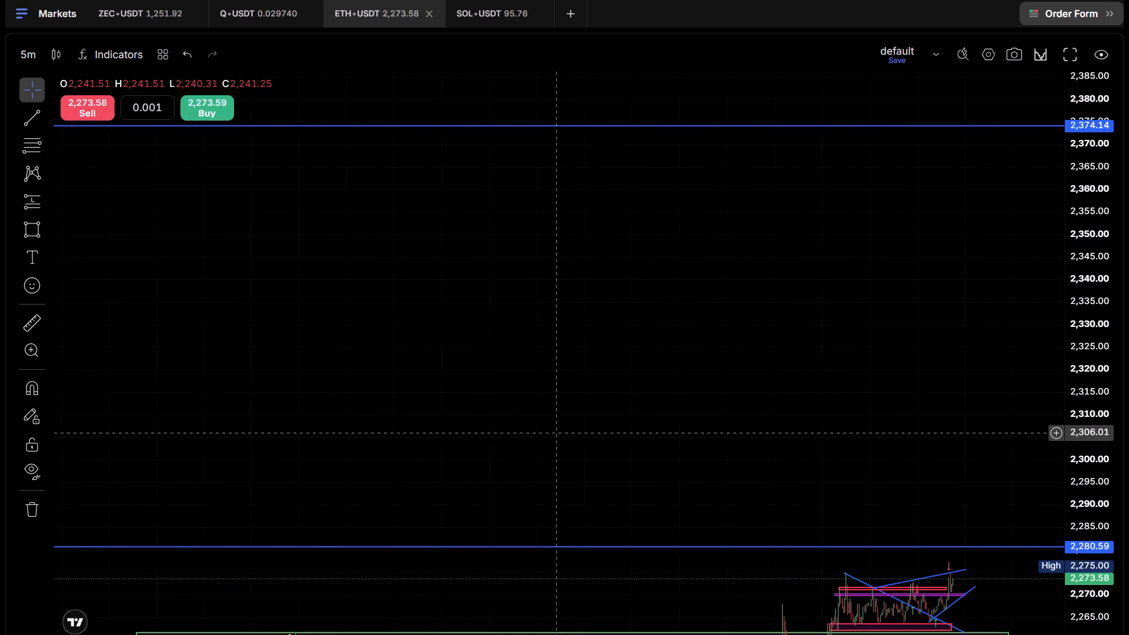
pyautogui.moveTo(554, 433); pyautogui.dragTo(827, 437)
pyautogui.moveTo(927, 460); pyautogui.dragTo(423, 444)
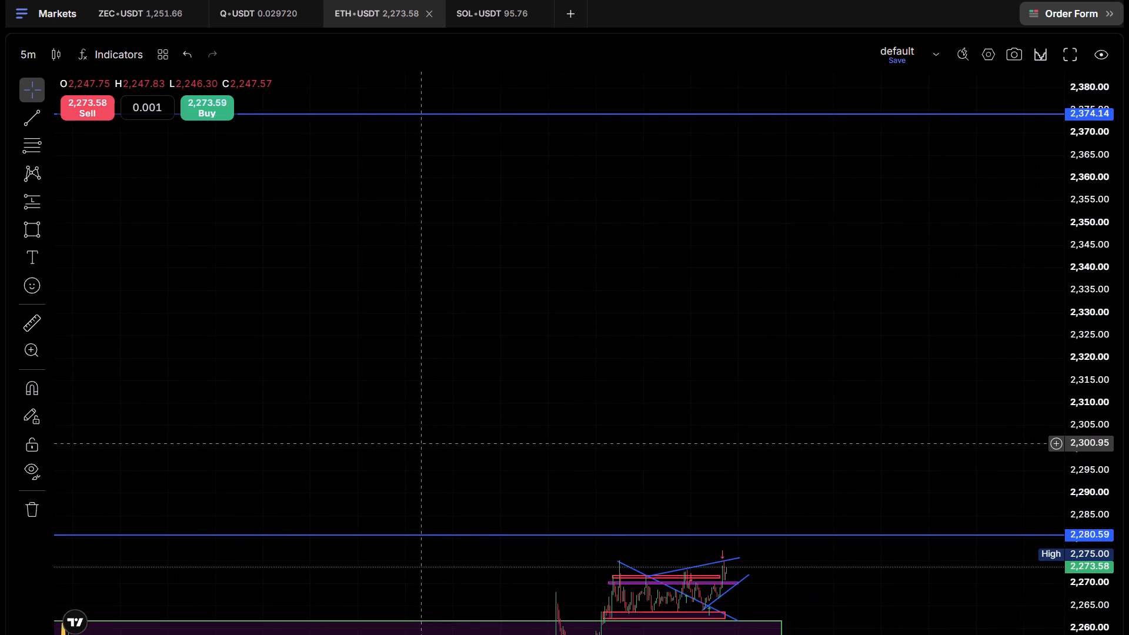
pyautogui.moveTo(423, 444); pyautogui.dragTo(862, 473)
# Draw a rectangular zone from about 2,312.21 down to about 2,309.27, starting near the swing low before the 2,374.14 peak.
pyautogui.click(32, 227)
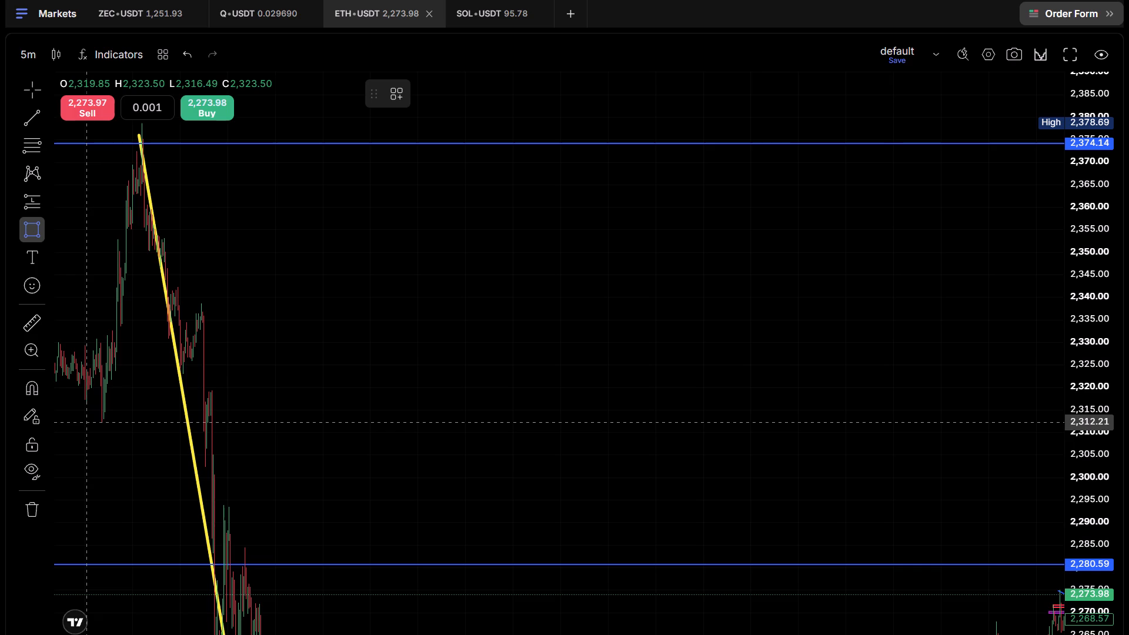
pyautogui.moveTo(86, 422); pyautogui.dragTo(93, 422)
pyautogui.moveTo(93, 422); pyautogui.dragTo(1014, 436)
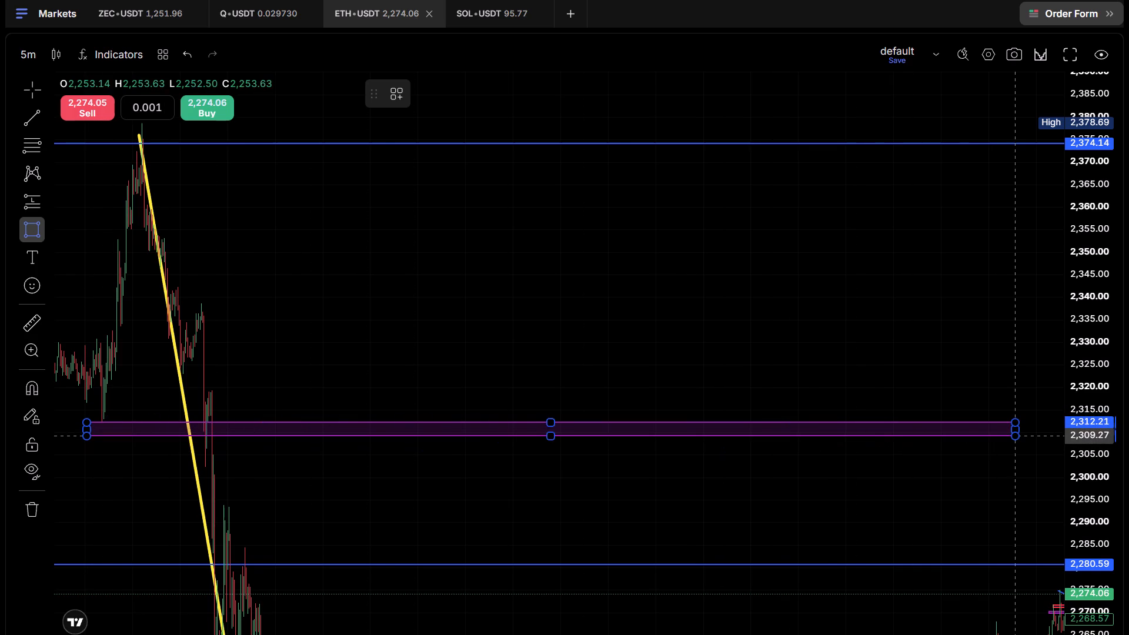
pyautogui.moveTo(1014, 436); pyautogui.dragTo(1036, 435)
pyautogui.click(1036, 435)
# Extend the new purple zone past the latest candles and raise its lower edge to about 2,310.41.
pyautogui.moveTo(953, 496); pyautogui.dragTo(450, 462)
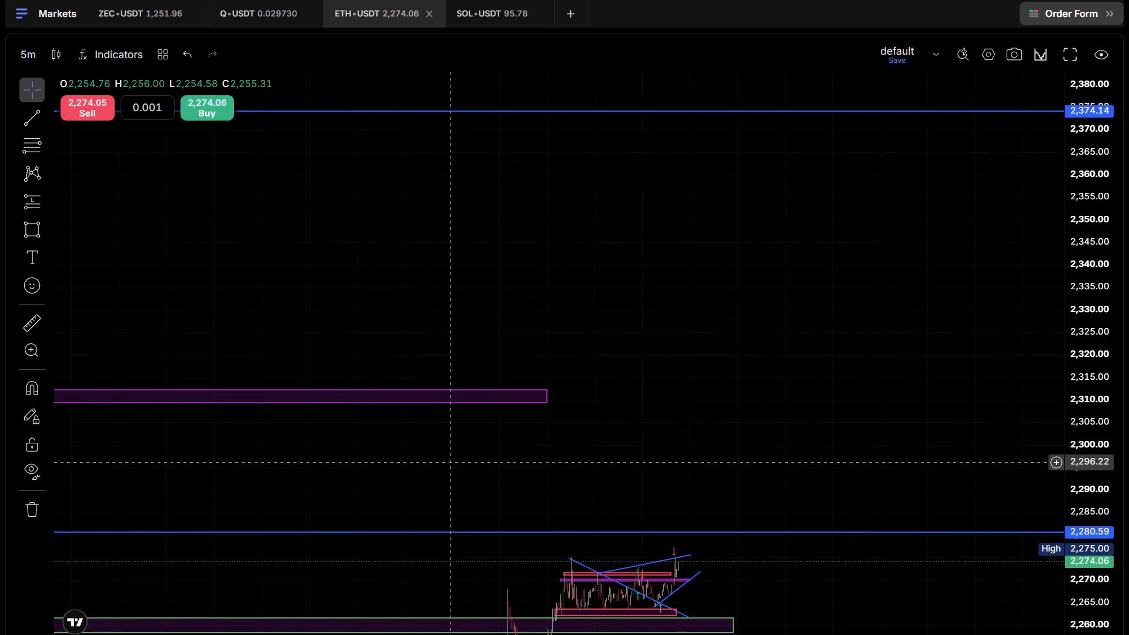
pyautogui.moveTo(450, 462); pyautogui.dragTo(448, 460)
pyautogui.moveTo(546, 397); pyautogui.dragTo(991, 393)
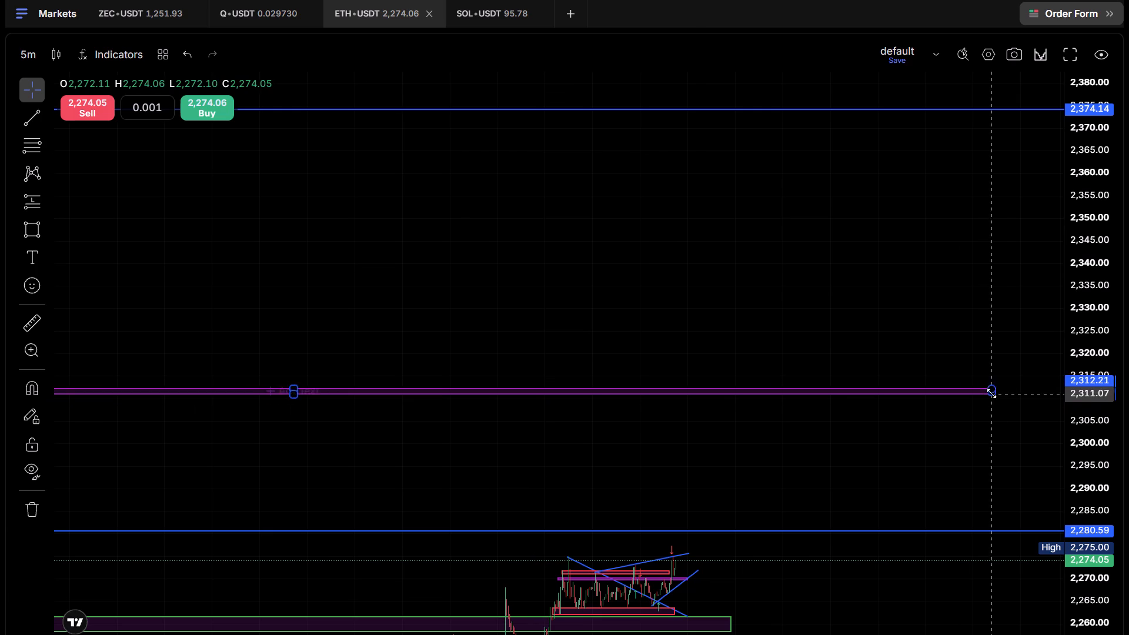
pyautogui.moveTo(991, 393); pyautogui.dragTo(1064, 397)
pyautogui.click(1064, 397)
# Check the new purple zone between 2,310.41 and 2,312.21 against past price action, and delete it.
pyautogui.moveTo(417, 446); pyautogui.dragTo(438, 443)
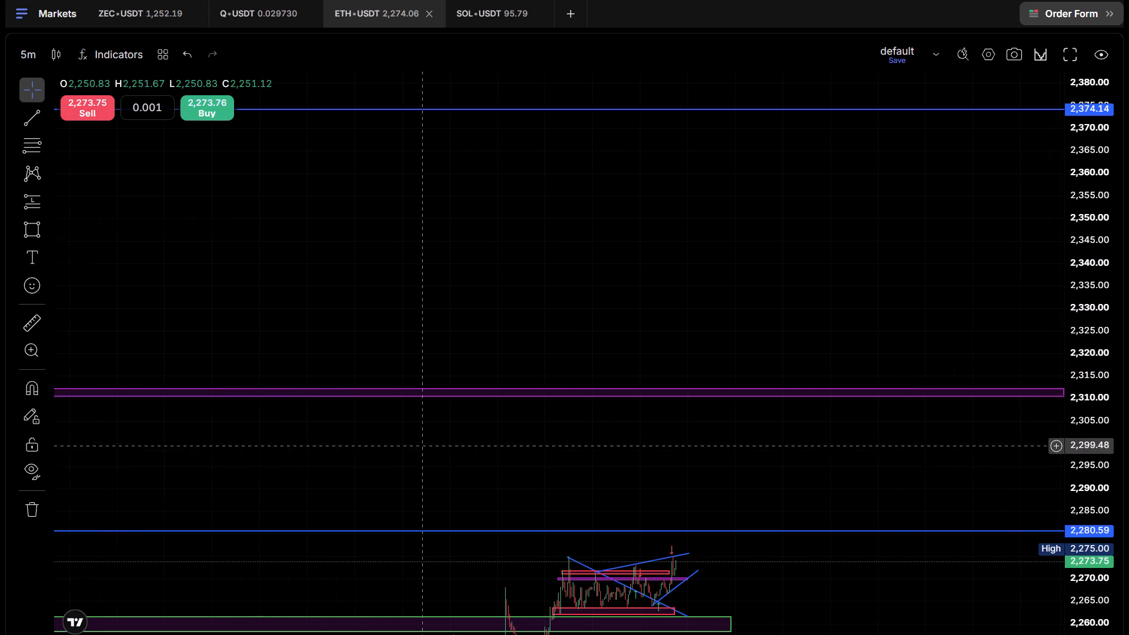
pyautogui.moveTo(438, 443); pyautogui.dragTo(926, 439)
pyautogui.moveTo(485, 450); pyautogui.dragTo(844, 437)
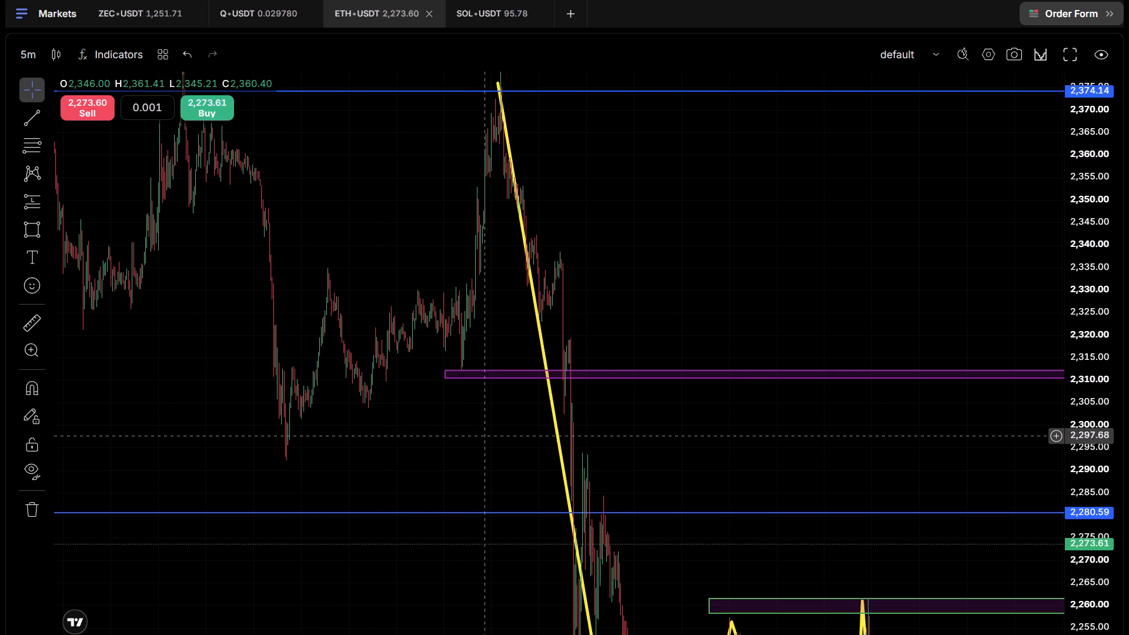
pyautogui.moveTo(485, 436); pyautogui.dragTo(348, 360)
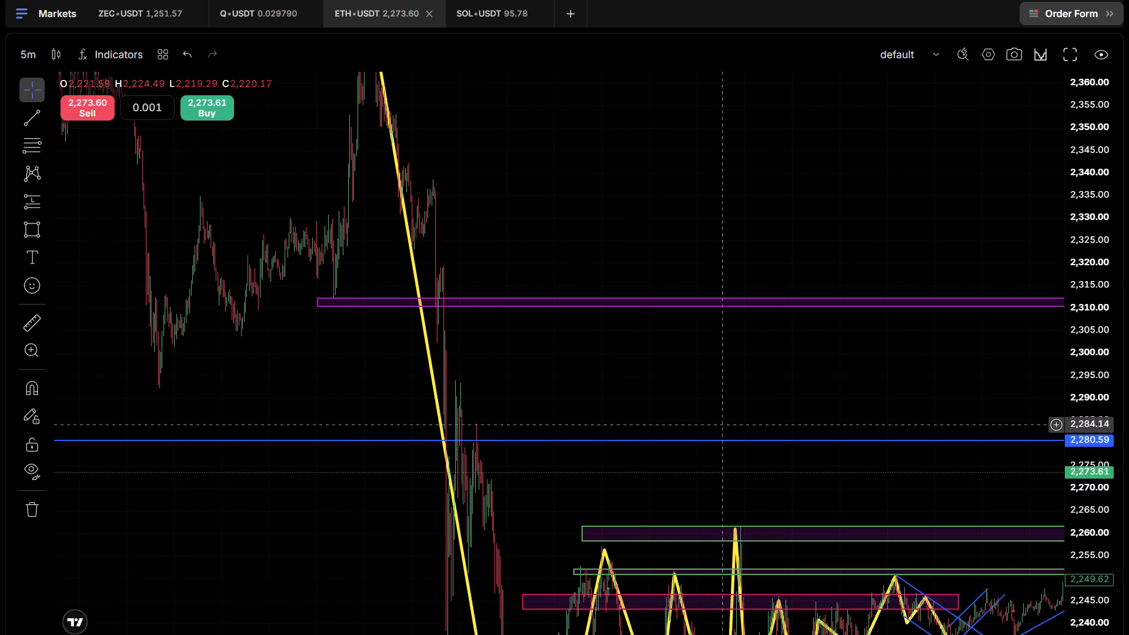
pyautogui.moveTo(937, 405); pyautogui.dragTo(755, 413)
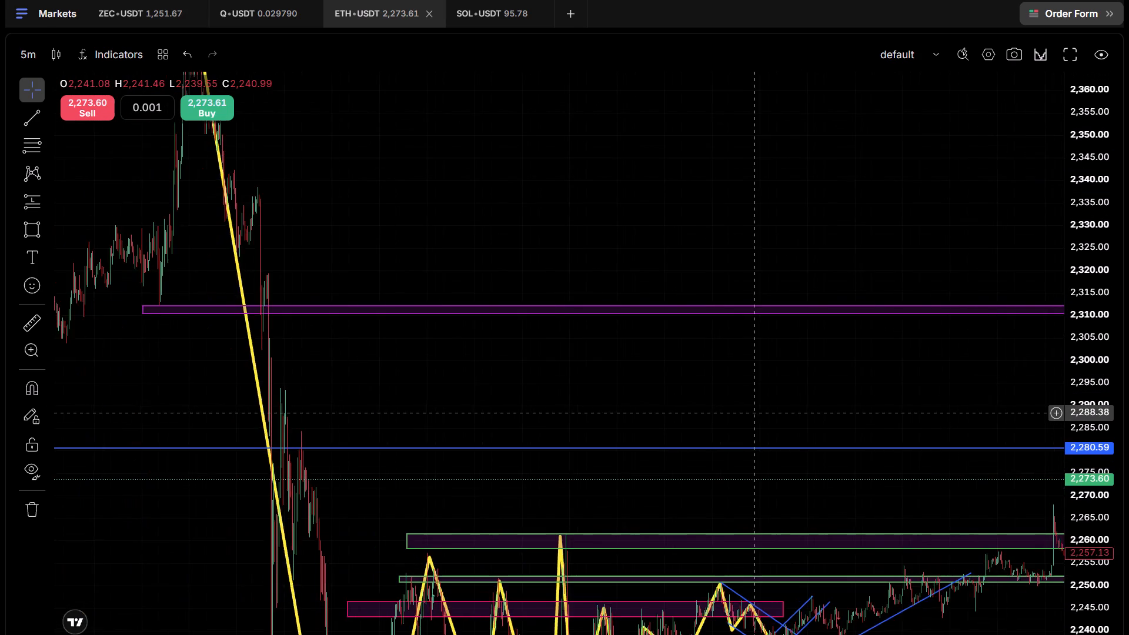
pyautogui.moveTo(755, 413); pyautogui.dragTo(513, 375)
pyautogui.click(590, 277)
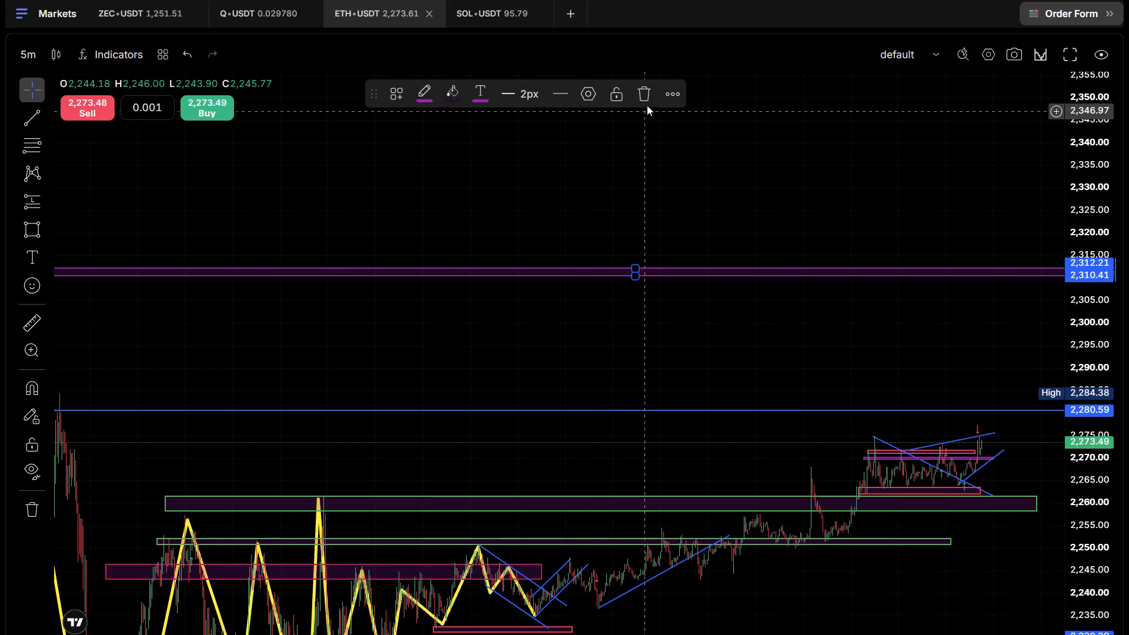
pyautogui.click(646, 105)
# Examine the latest candles against the 2,280.59 line, the rising trend lines and the green-bordered zones below.
pyautogui.moveTo(886, 388); pyautogui.dragTo(600, 276)
pyautogui.scroll(7, 686, 422)
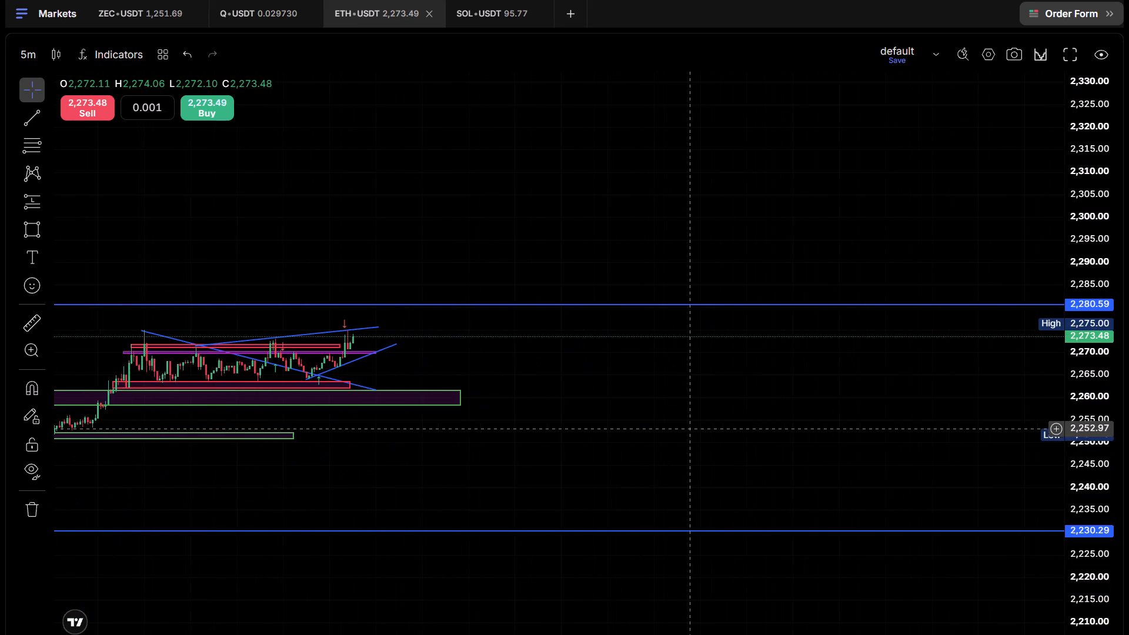
pyautogui.scroll(1, 690, 429)
pyautogui.moveTo(452, 409); pyautogui.dragTo(860, 470)
pyautogui.moveTo(1101, 431); pyautogui.dragTo(1101, 29)
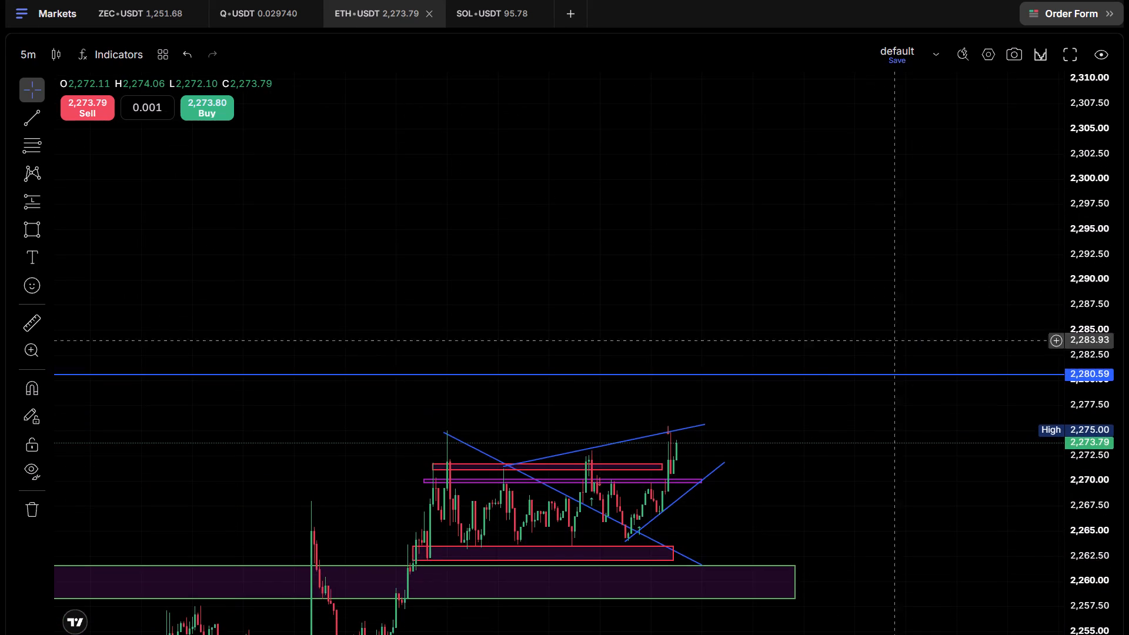
pyautogui.moveTo(793, 610); pyautogui.dragTo(752, 446)
pyautogui.scroll(3, 794, 400)
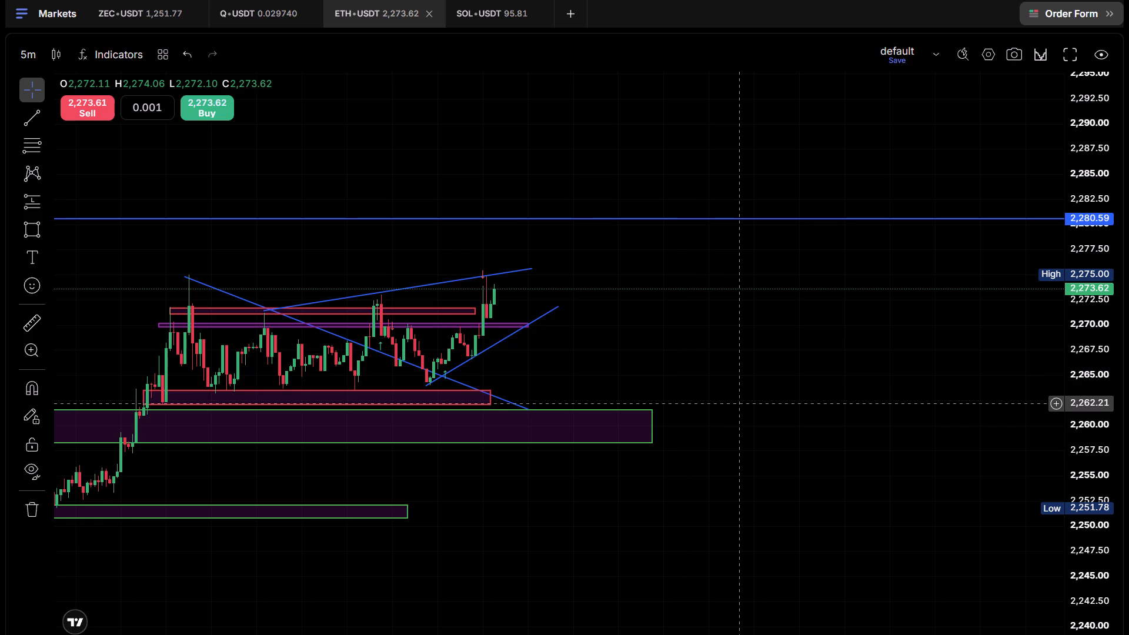
pyautogui.scroll(-8, 739, 403)
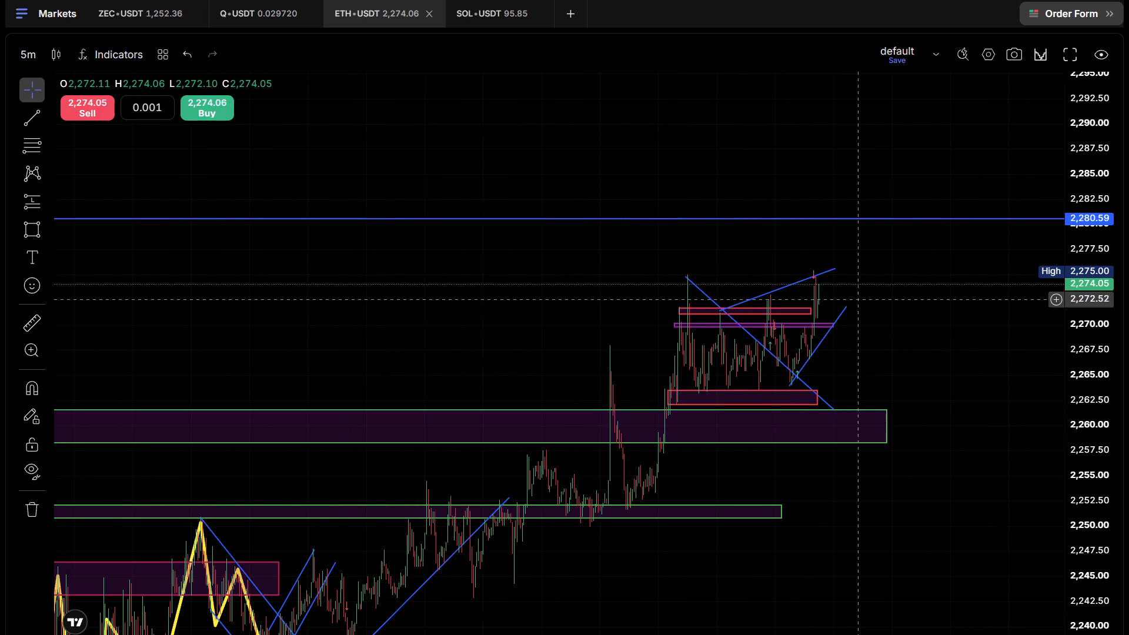
pyautogui.moveTo(1015, 386); pyautogui.dragTo(965, 256)
pyautogui.scroll(-1, 980, 287)
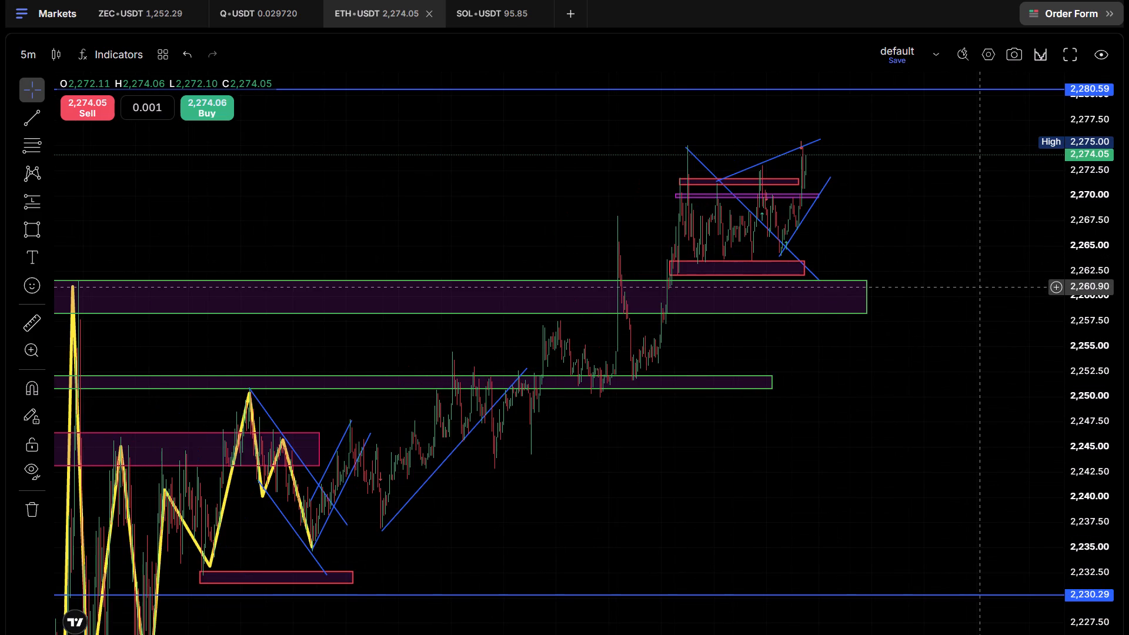
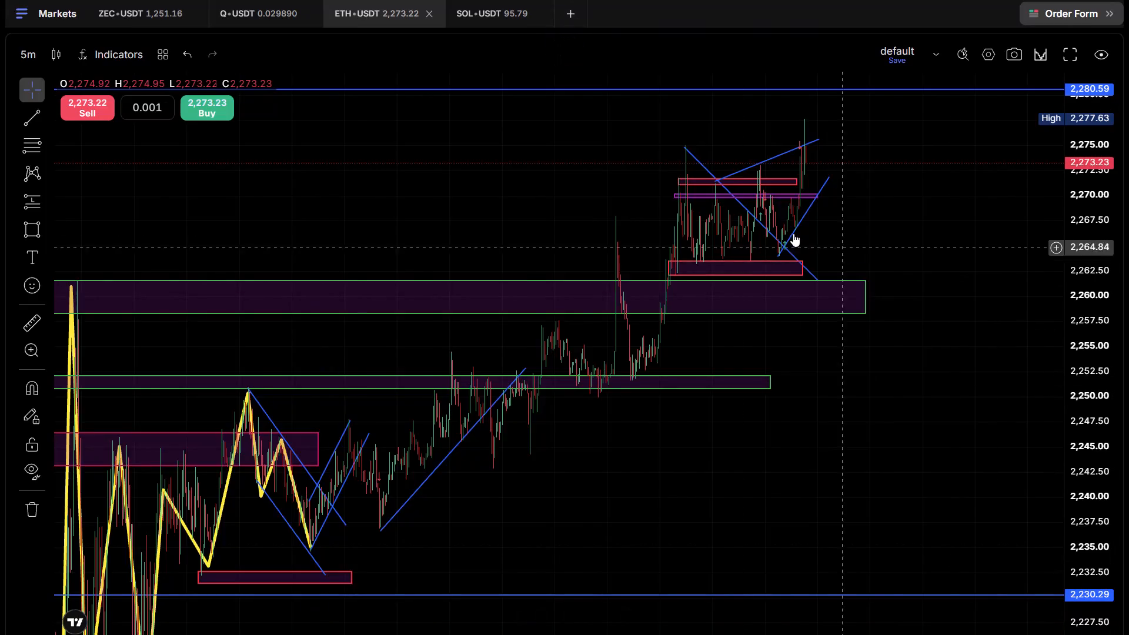
# Examine the latest candles against the red and purple zones, the trend lines and the earlier rally from the green-bordered zones.
pyautogui.scroll(12, 797, 233)
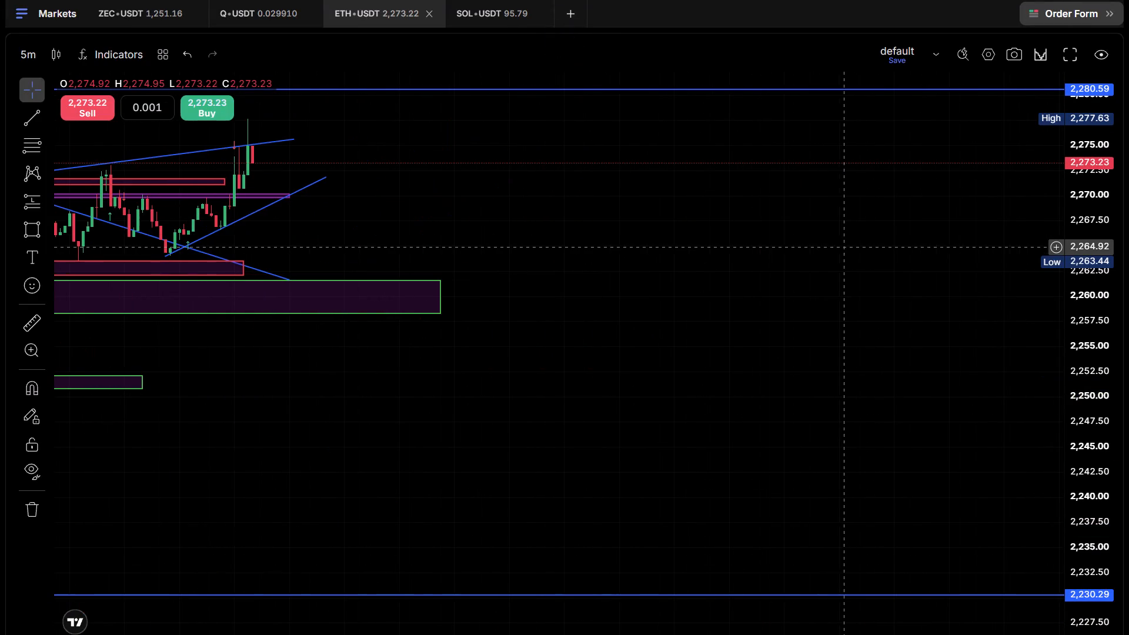
pyautogui.moveTo(335, 232); pyautogui.dragTo(686, 254)
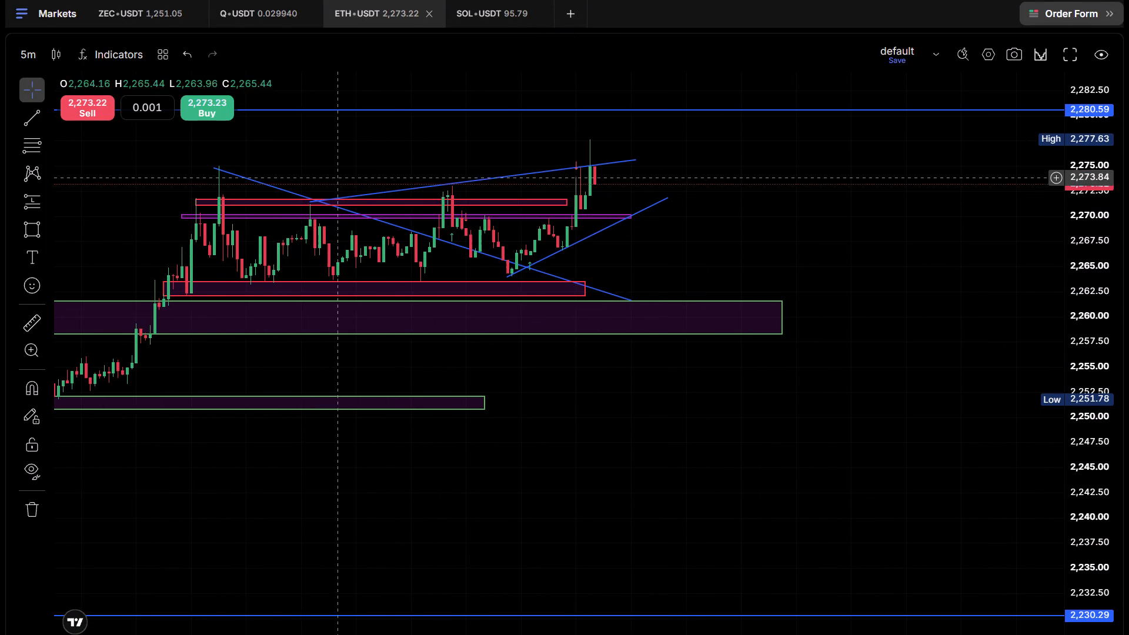
pyautogui.scroll(3, 633, 215)
pyautogui.scroll(-9, 633, 215)
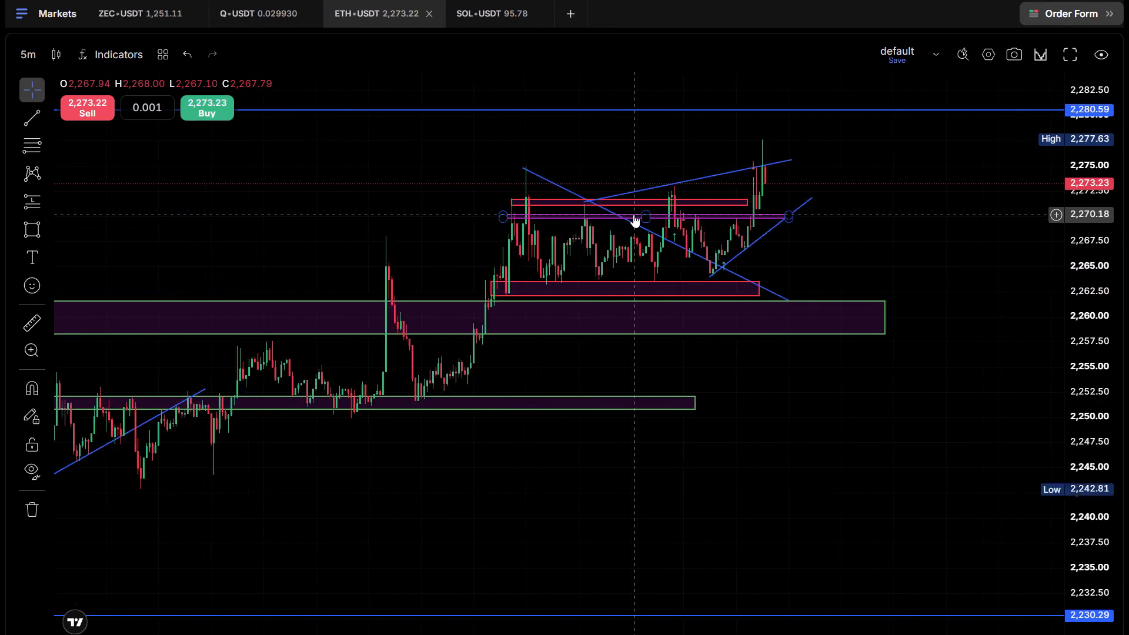
pyautogui.scroll(-4, 639, 212)
pyautogui.scroll(6, 641, 212)
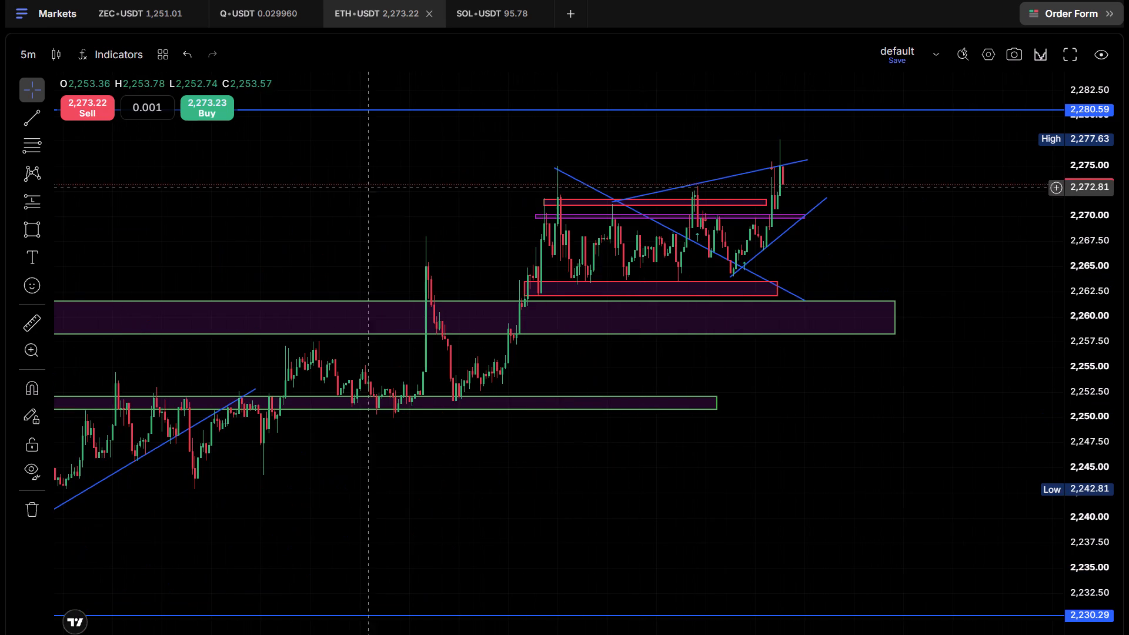
# Search the indicators for "super" and add the SuperTrend indicator to the ETH-USDT chart.
pyautogui.click(111, 32)
pyautogui.click(118, 44)
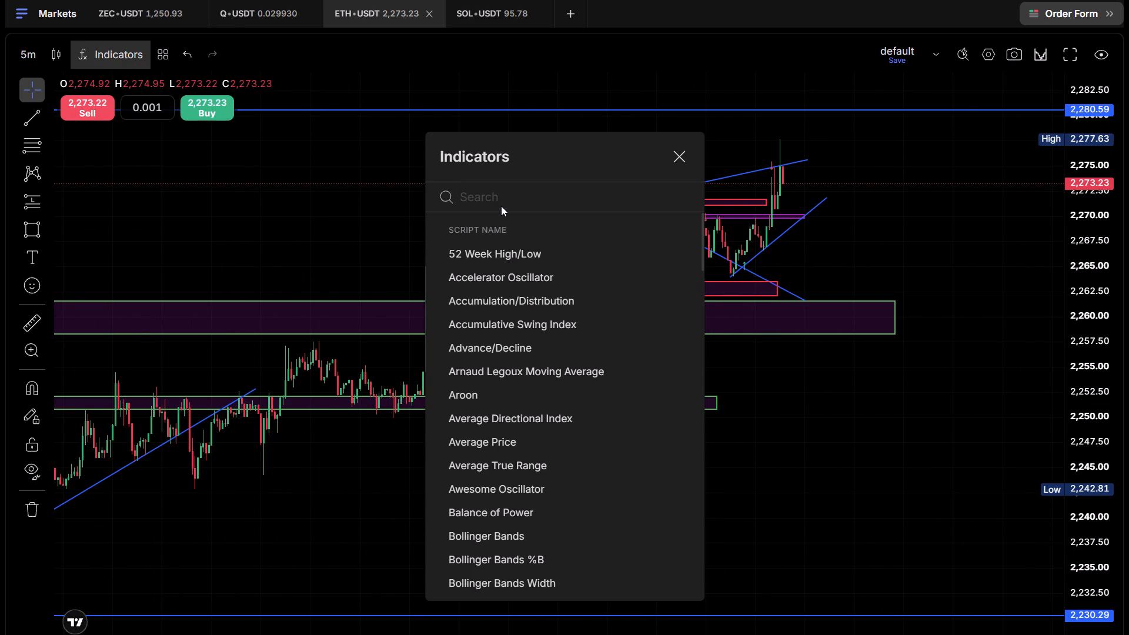
pyautogui.click(501, 206)
pyautogui.write('super')
pyautogui.click(501, 206)
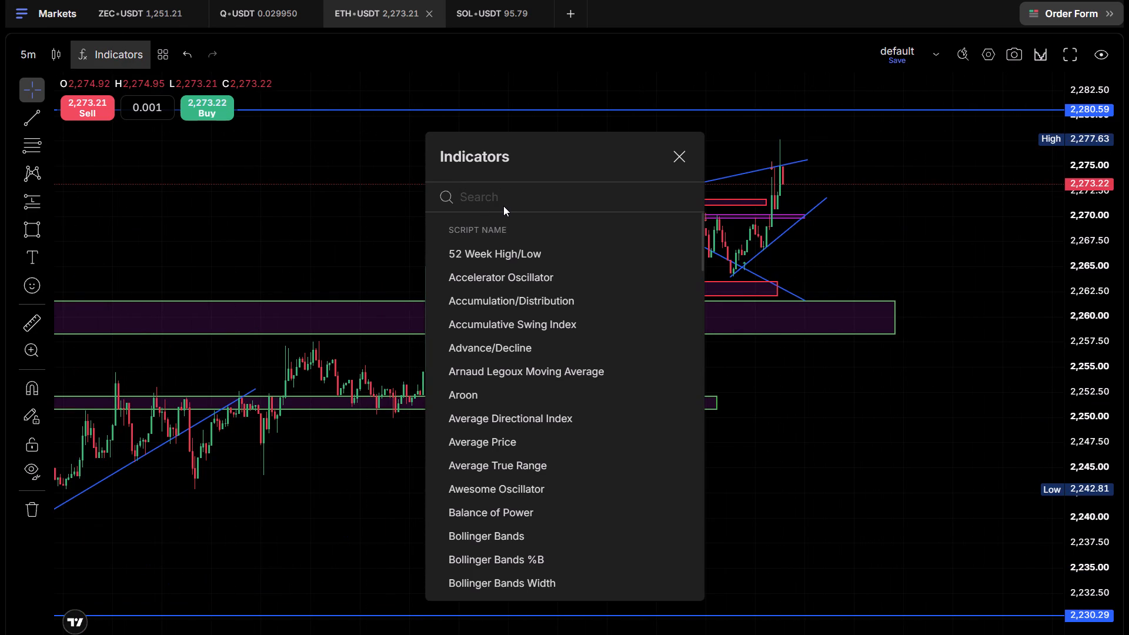
pyautogui.click(503, 206)
pyautogui.click(512, 200)
pyautogui.write('super trend')
pyautogui.press('Return')
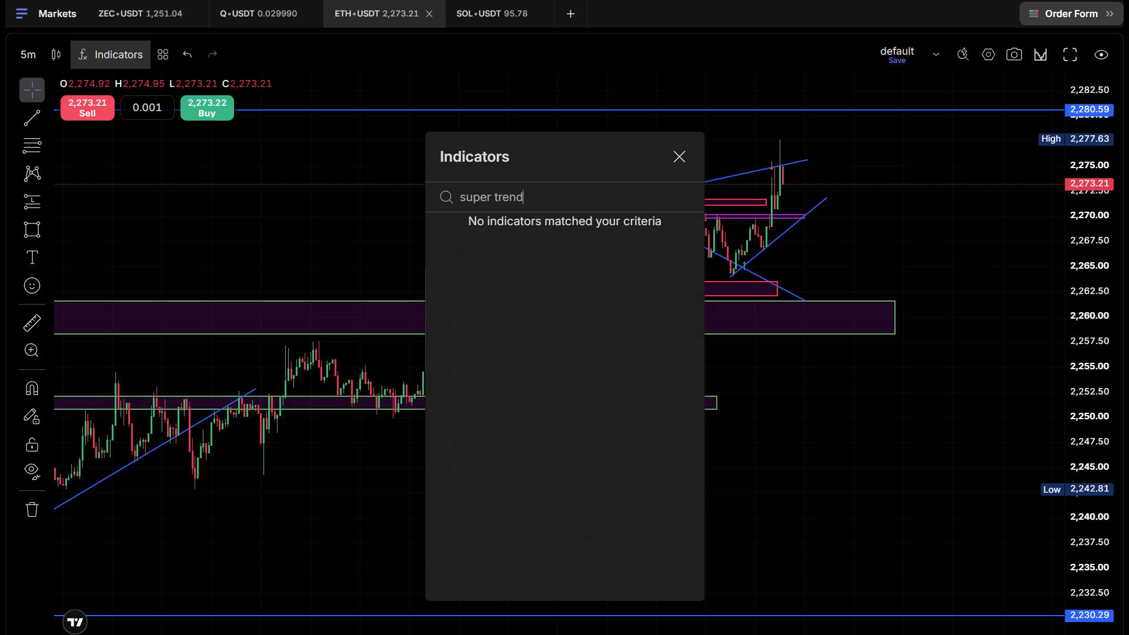
pyautogui.press('BackSpace')
pyautogui.press('BackSpace')
pyautogui.press('BackSpace')
pyautogui.press('BackSpace')
pyautogui.press('BackSpace')
pyautogui.press('BackSpace')
pyautogui.click(516, 264)
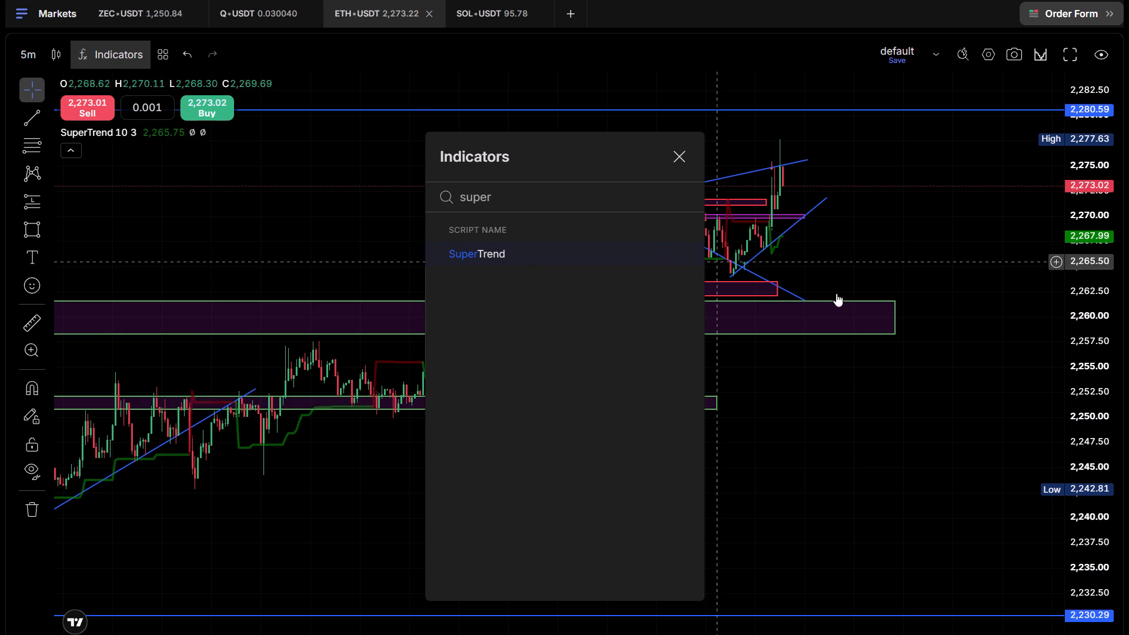
pyautogui.click(921, 232)
# Search the indicators for "vol" and add the Volume indicator to the ETH-USDT chart.
pyautogui.scroll(4, 874, 220)
pyautogui.scroll(-3, 881, 229)
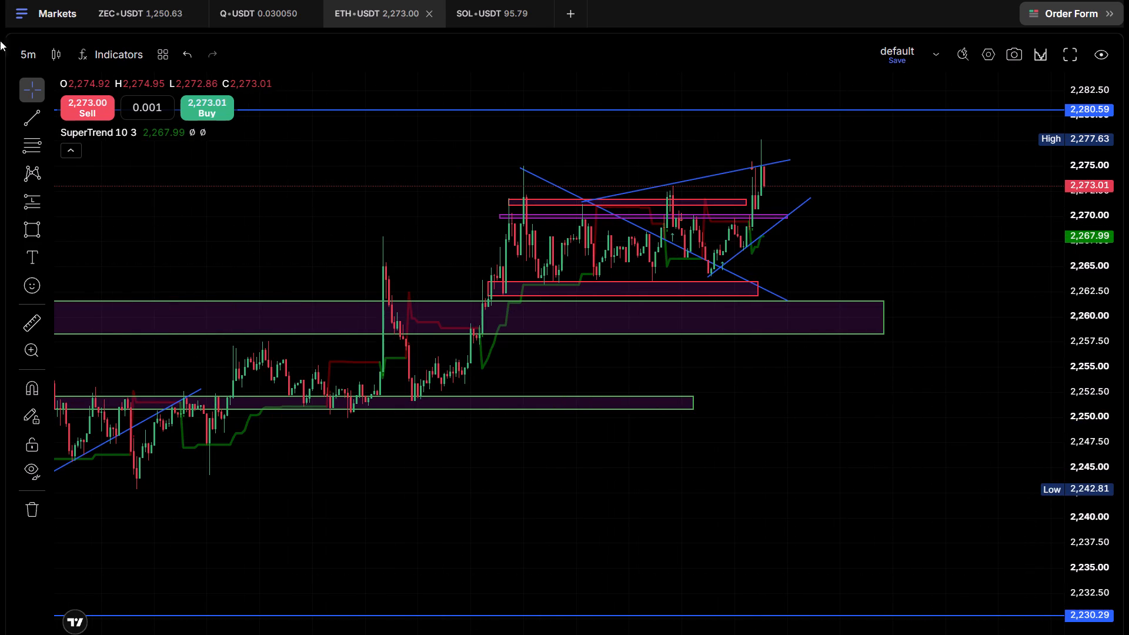
pyautogui.click(113, 61)
pyautogui.click(114, 59)
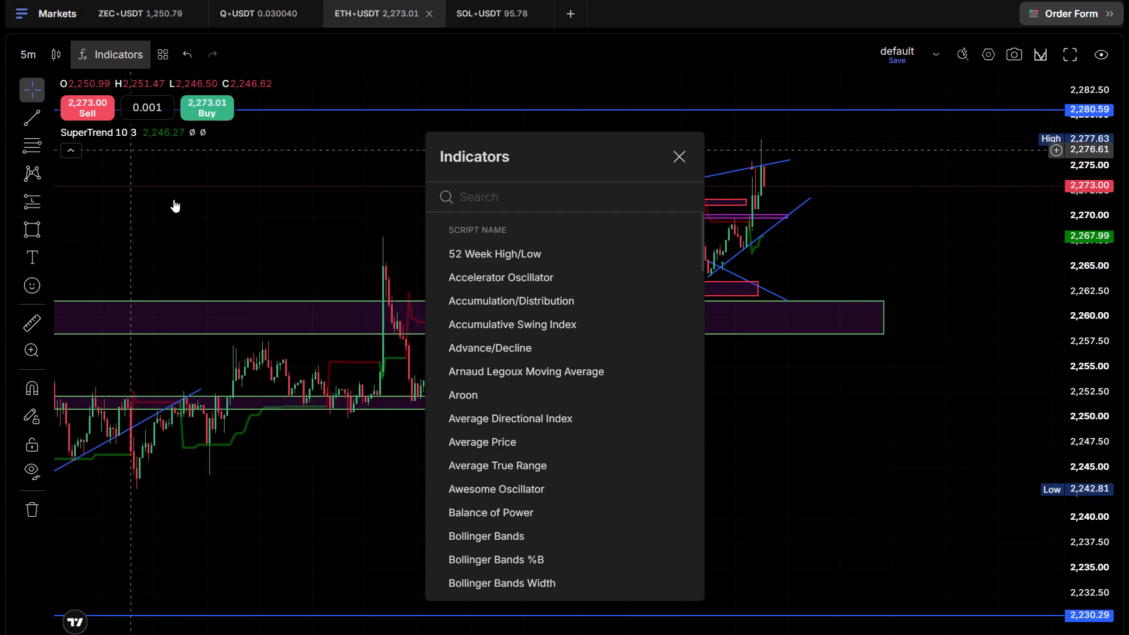
pyautogui.click(522, 206)
pyautogui.press('v')
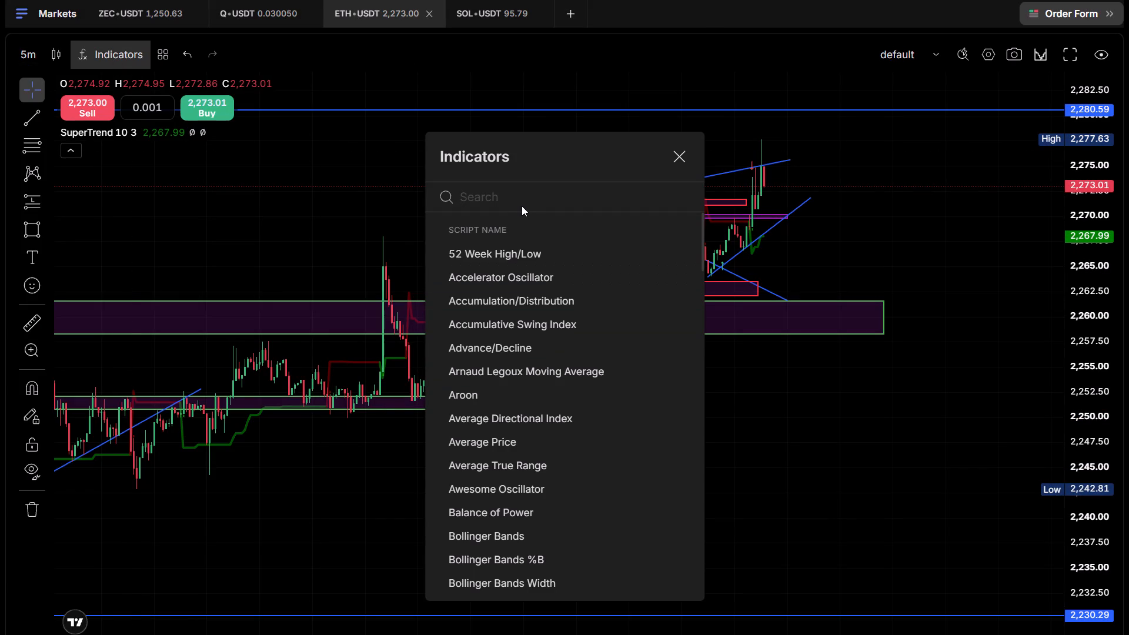
pyautogui.click(499, 185)
pyautogui.press('v')
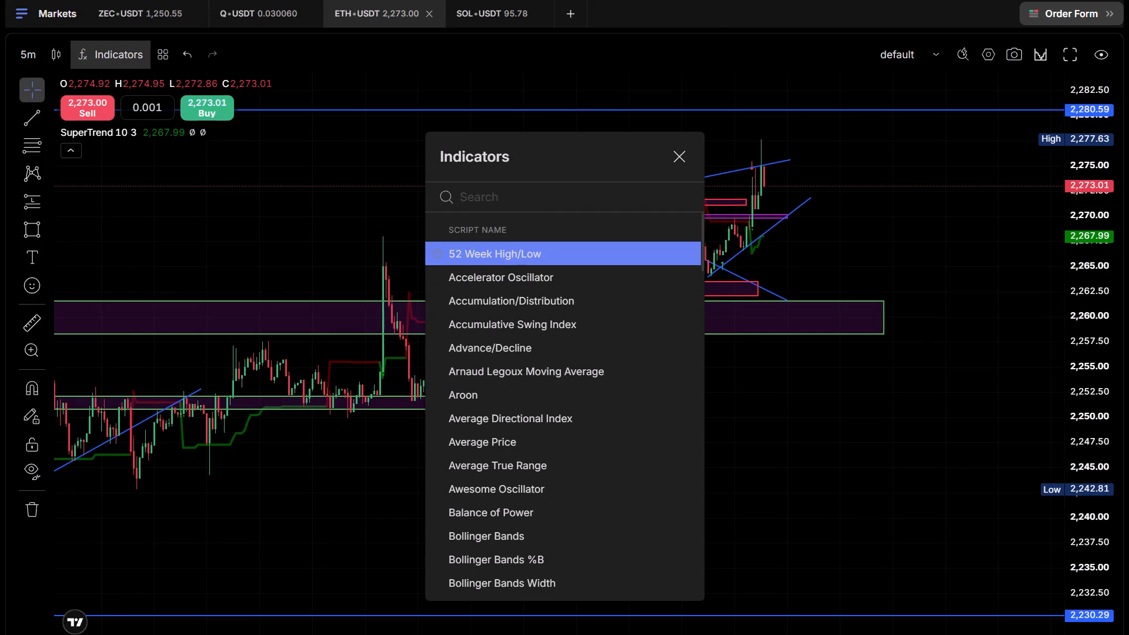
pyautogui.click(515, 192)
pyautogui.press('v')
pyautogui.write('ol')
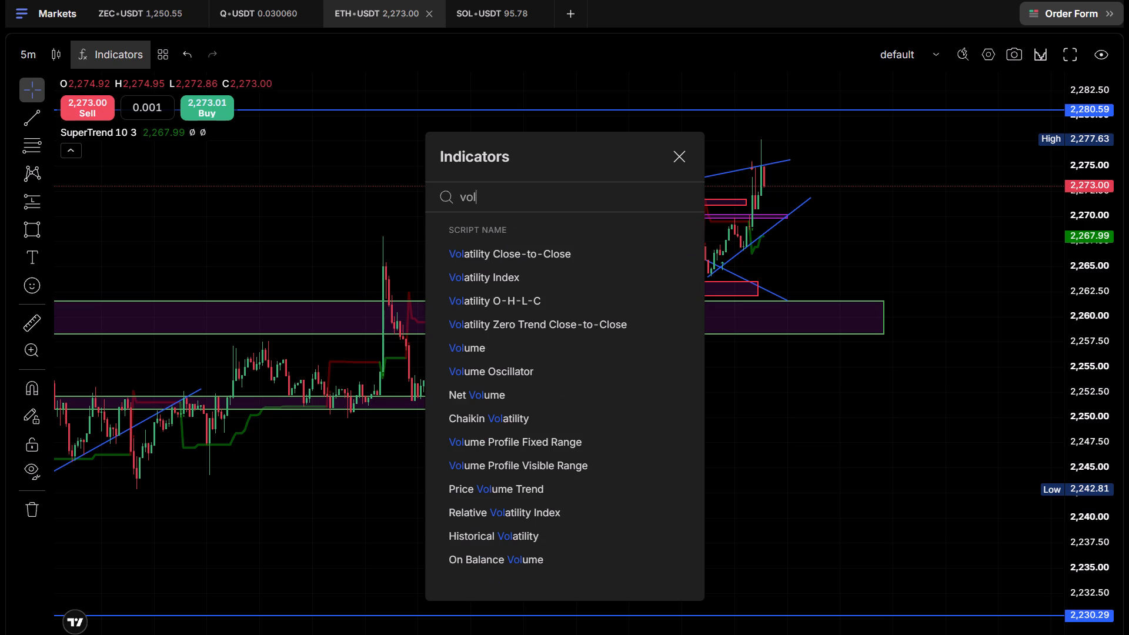
pyautogui.click(486, 353)
pyautogui.click(1041, 436)
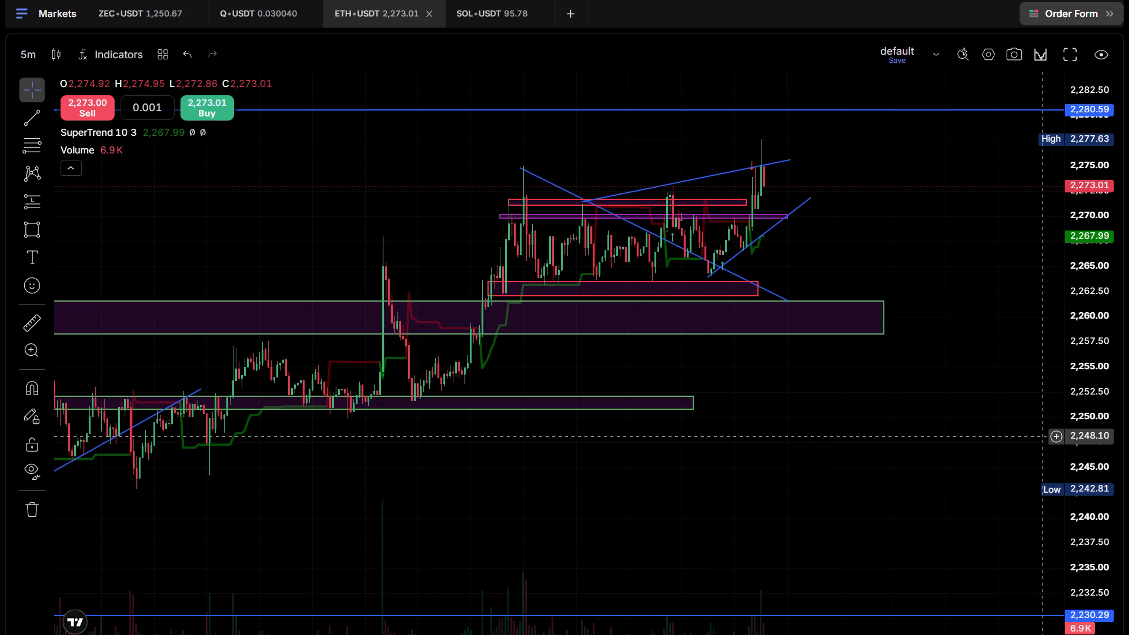
# Examine the recent candles together with the SuperTrend line and the volume bars.
pyautogui.scroll(3, 813, 479)
pyautogui.scroll(-1, 813, 479)
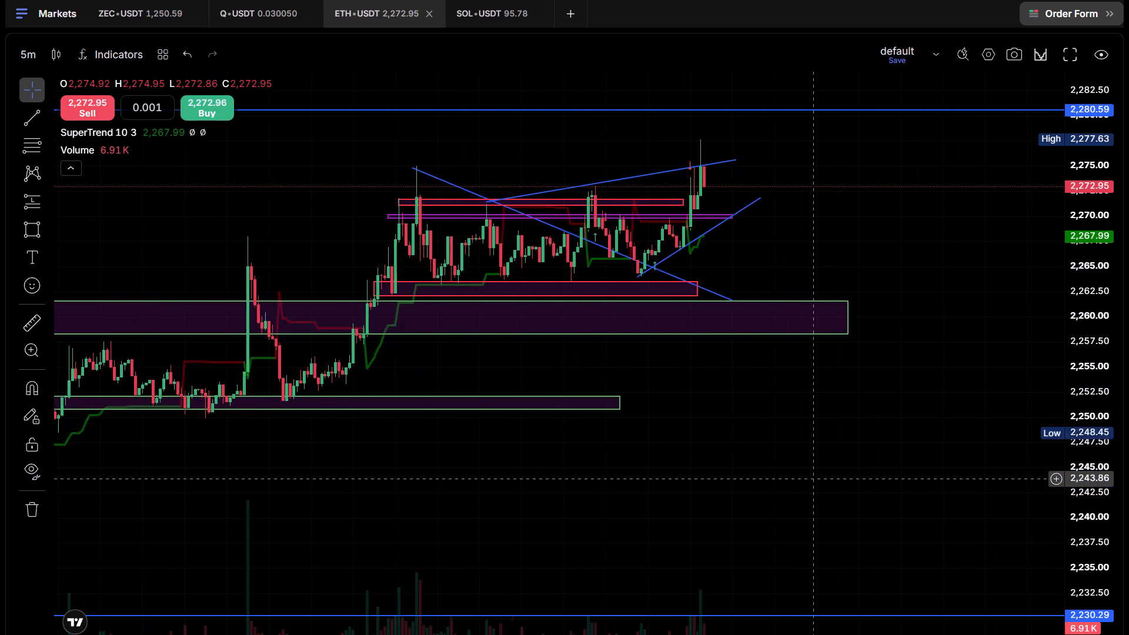
pyautogui.scroll(-1, 813, 479)
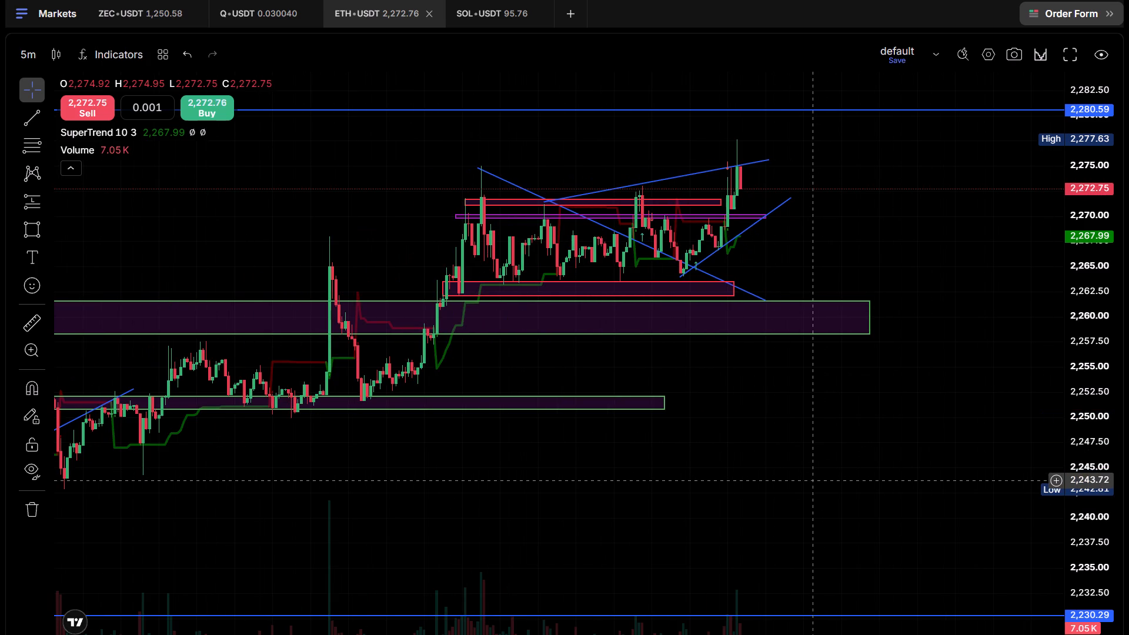
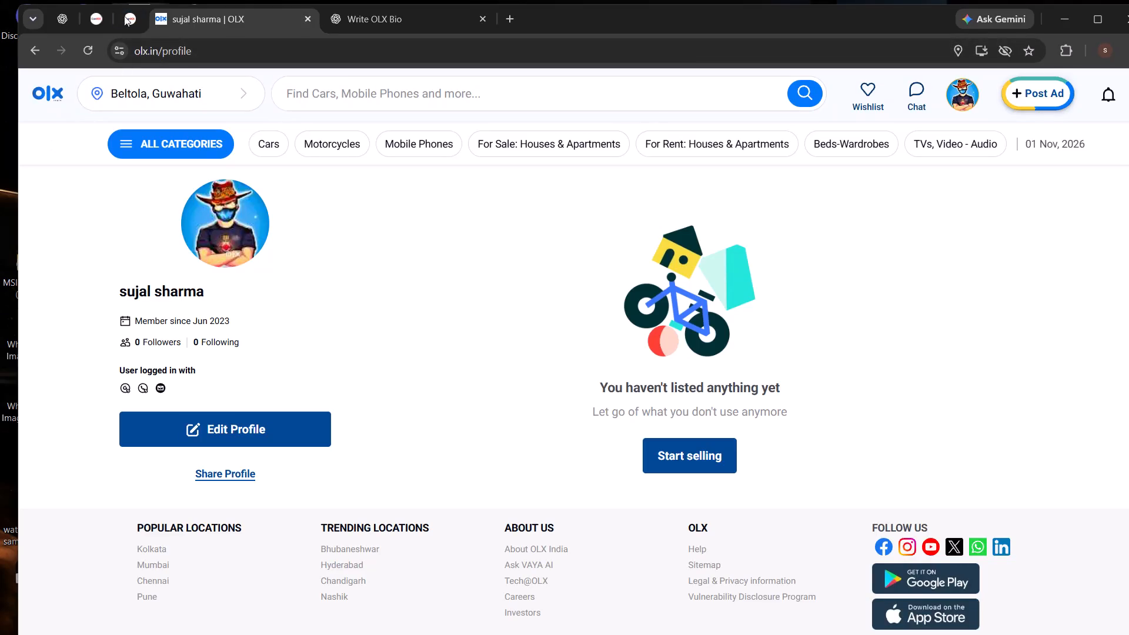
# Switch back to the ETH-USDT futures chart and show it full screen with the zones and recent candles in view.
pyautogui.click(133, 31)
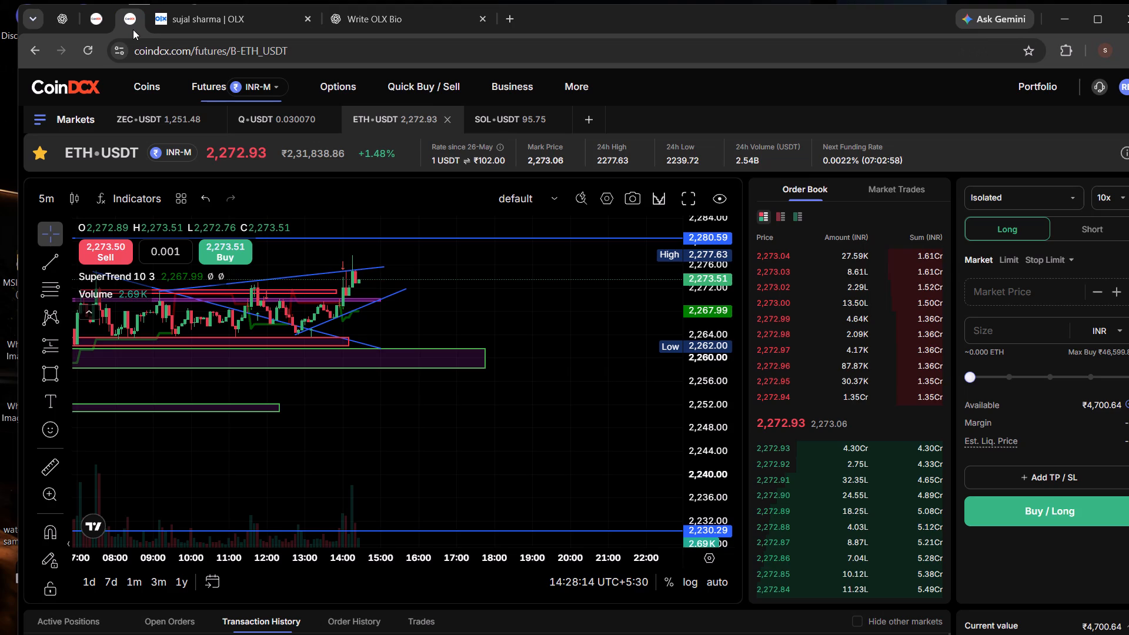
pyautogui.moveTo(420, 463); pyautogui.dragTo(570, 522)
pyautogui.moveTo(370, 410); pyautogui.dragTo(489, 456)
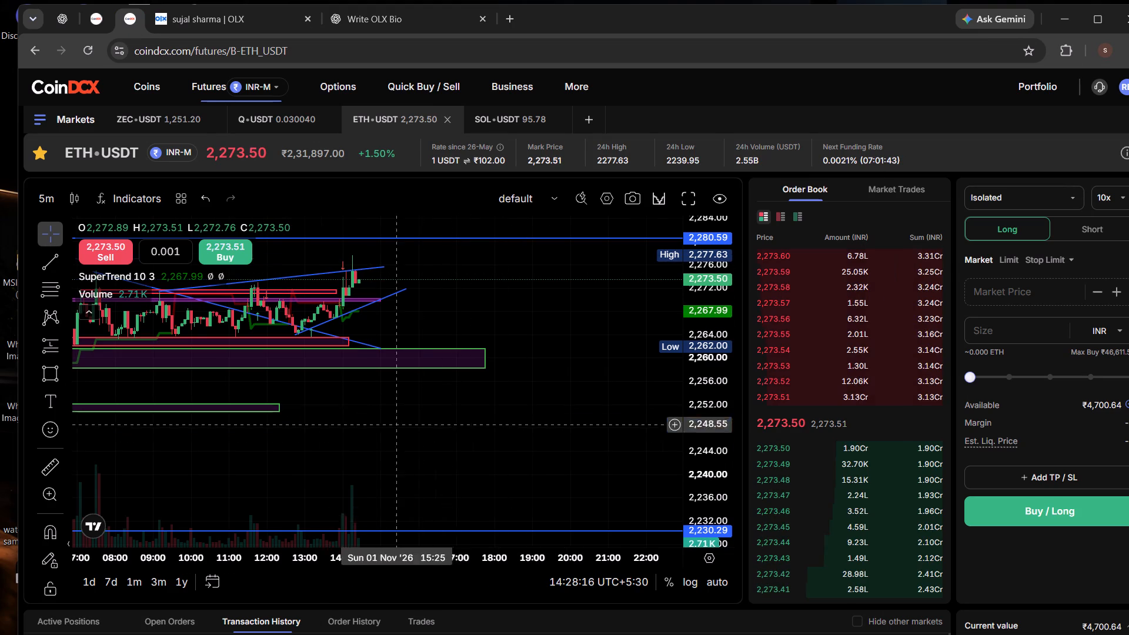
pyautogui.moveTo(489, 456); pyautogui.dragTo(587, 485)
pyautogui.moveTo(714, 367); pyautogui.dragTo(751, 40)
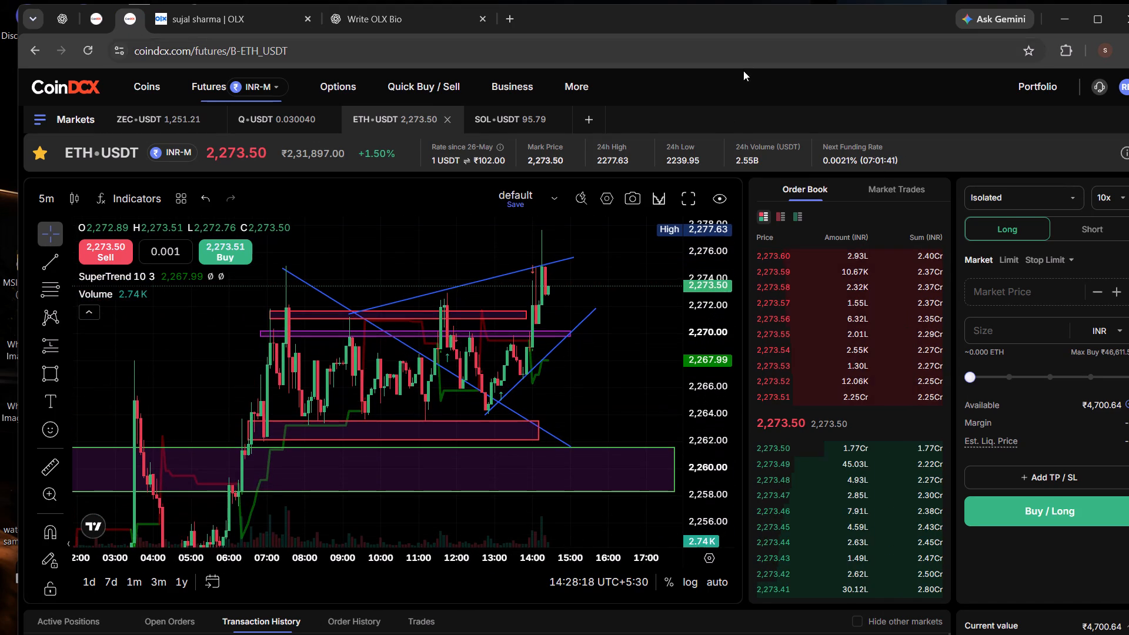
pyautogui.scroll(2, 569, 375)
pyautogui.scroll(-1, 569, 375)
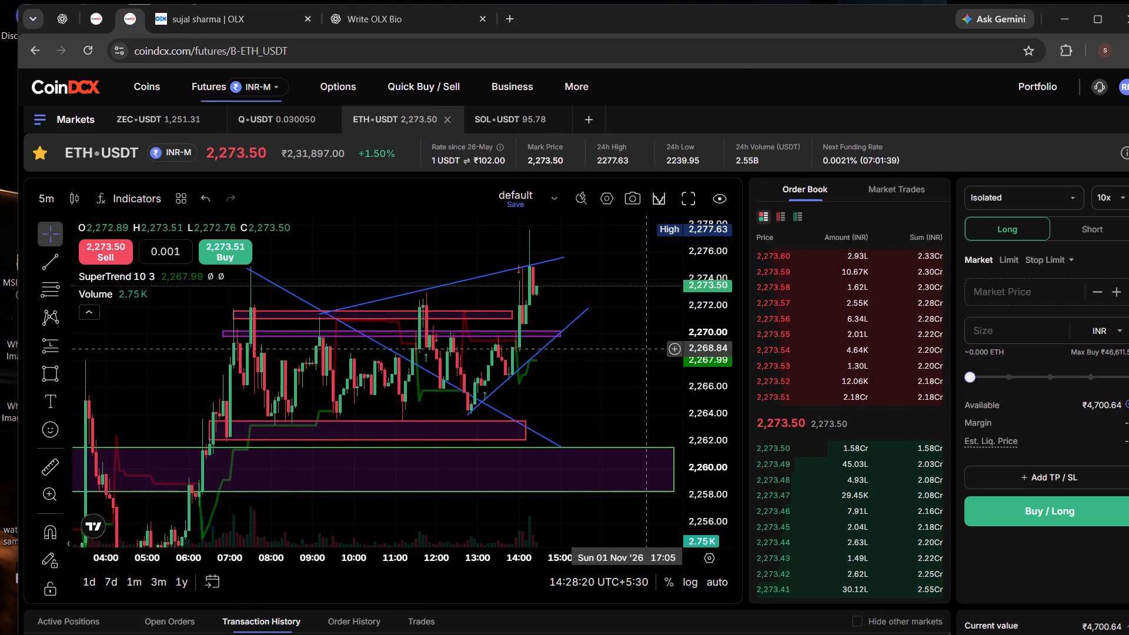
pyautogui.click(695, 203)
pyautogui.click(692, 213)
pyautogui.click(693, 197)
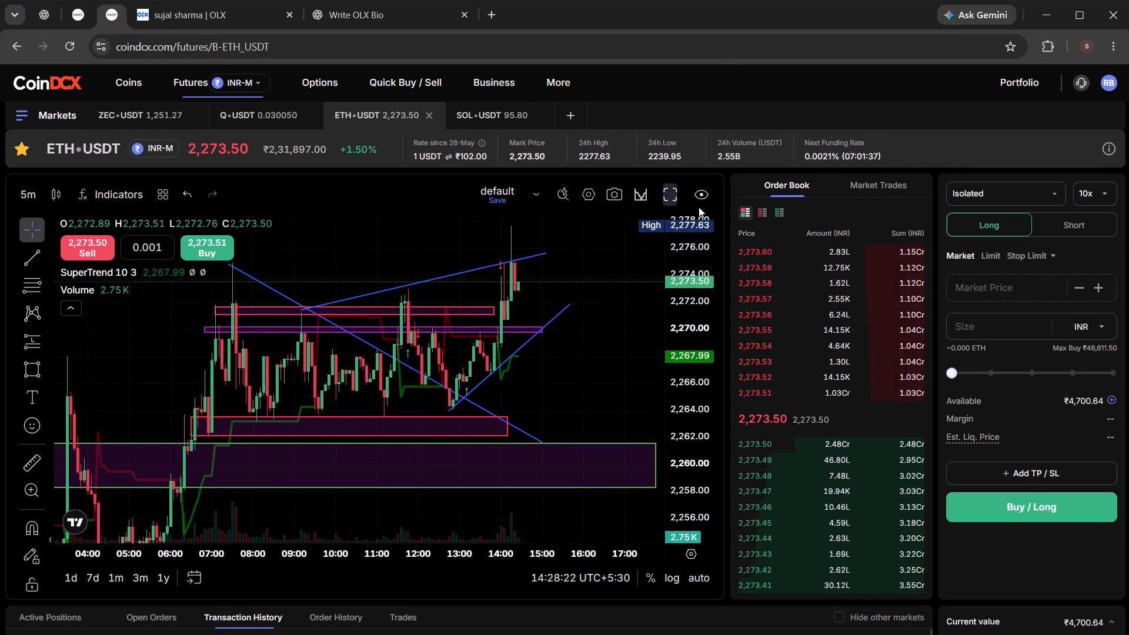
pyautogui.scroll(7, 943, 399)
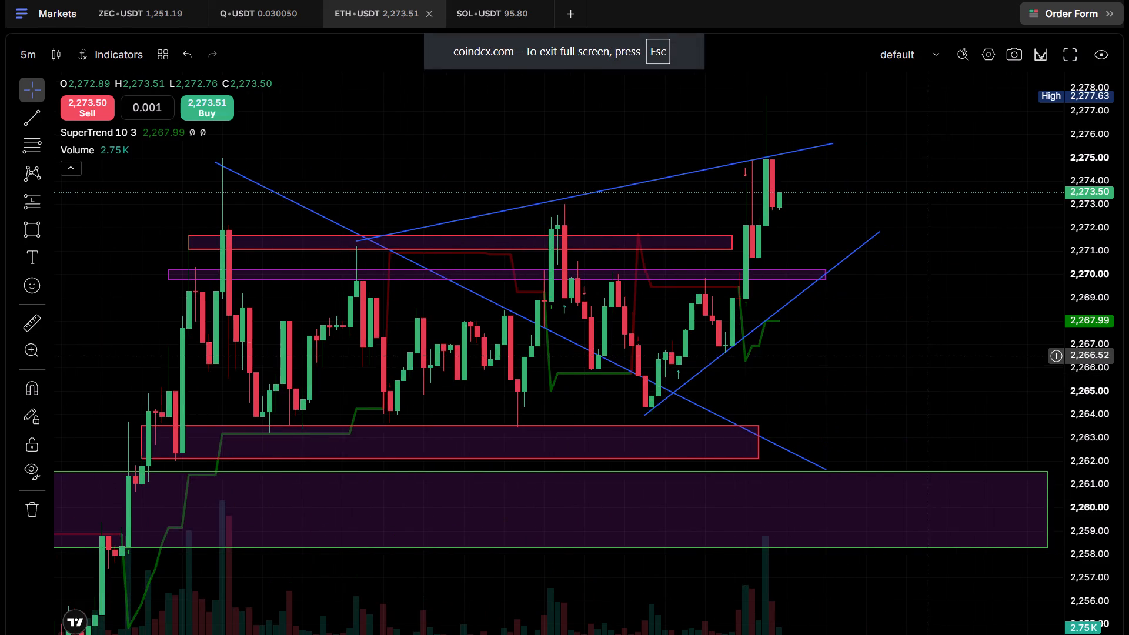
pyautogui.moveTo(908, 342); pyautogui.dragTo(933, 391)
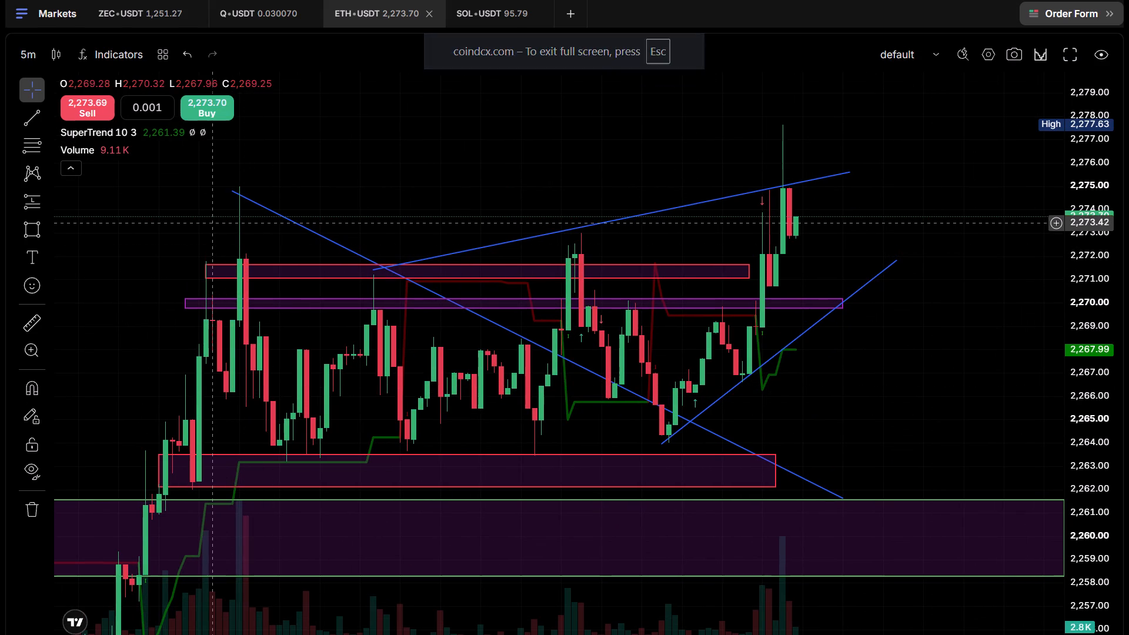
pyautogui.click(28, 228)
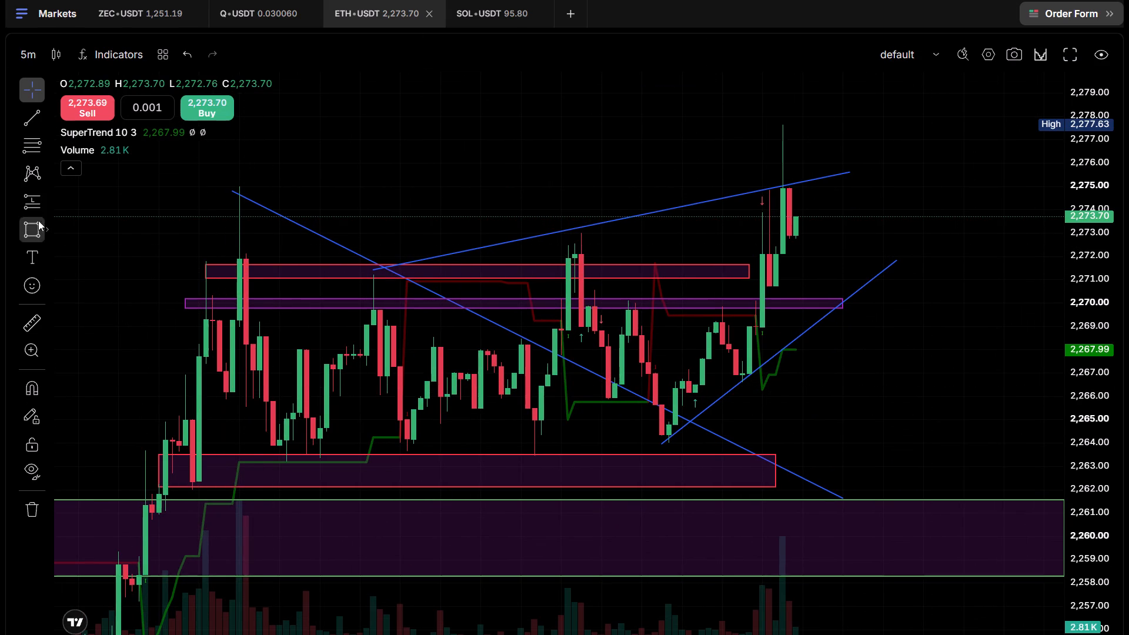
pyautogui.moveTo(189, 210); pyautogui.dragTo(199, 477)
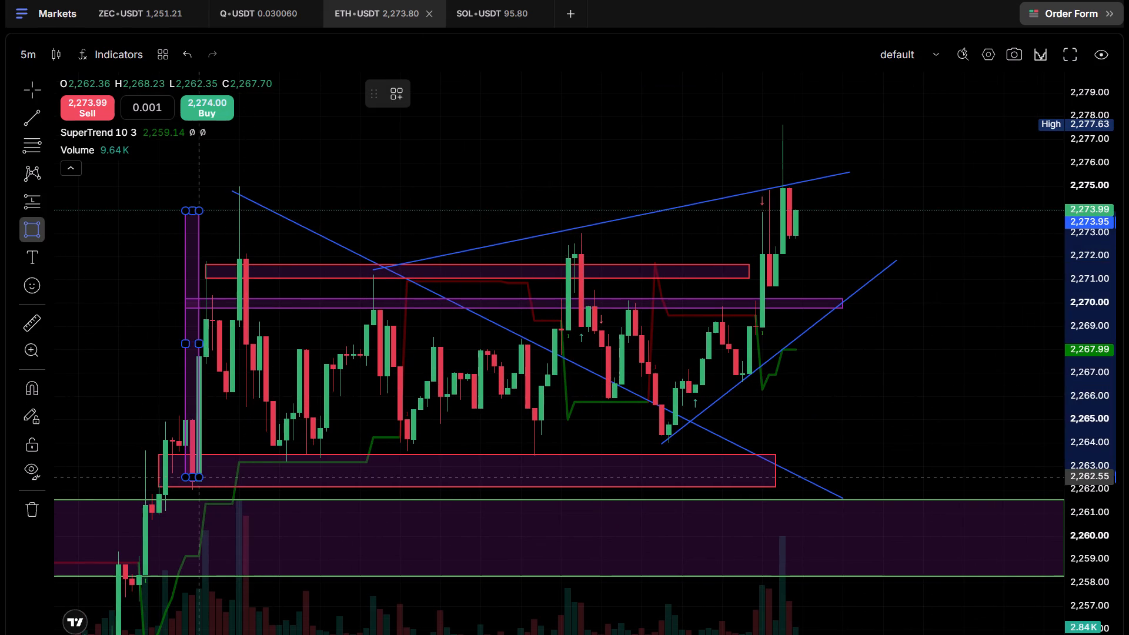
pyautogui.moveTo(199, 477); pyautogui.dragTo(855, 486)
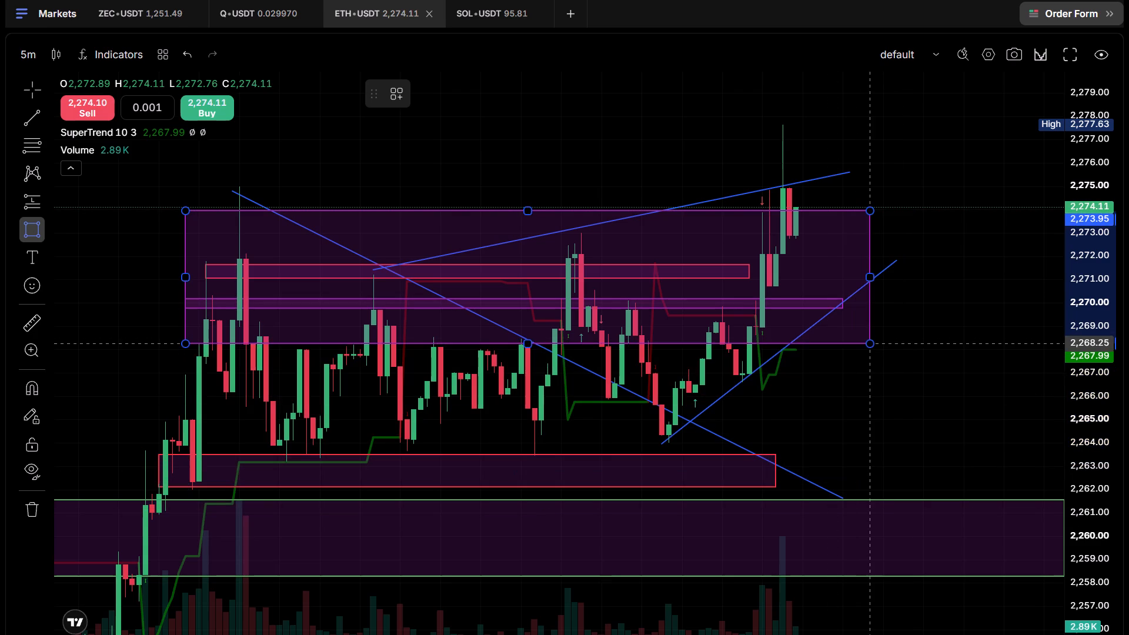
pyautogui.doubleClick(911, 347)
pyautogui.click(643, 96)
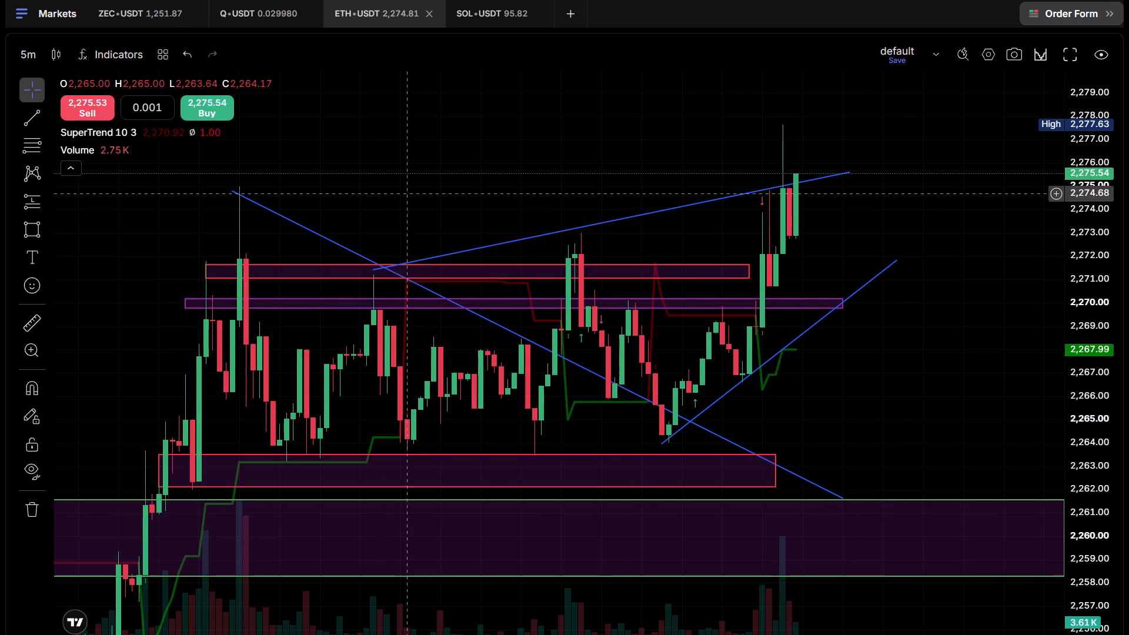
# Draw a rectangle around the sideways candle range, from about 2,275.53 down to about 2,263.65, extending past the latest candle.
pyautogui.click(29, 230)
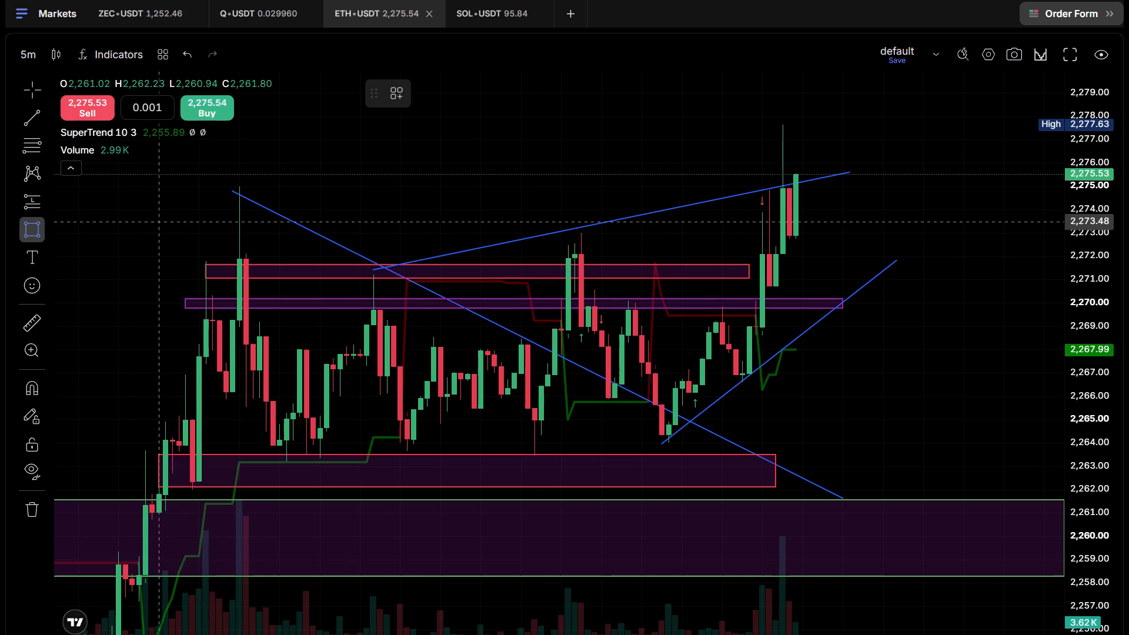
pyautogui.moveTo(178, 174); pyautogui.dragTo(707, 482)
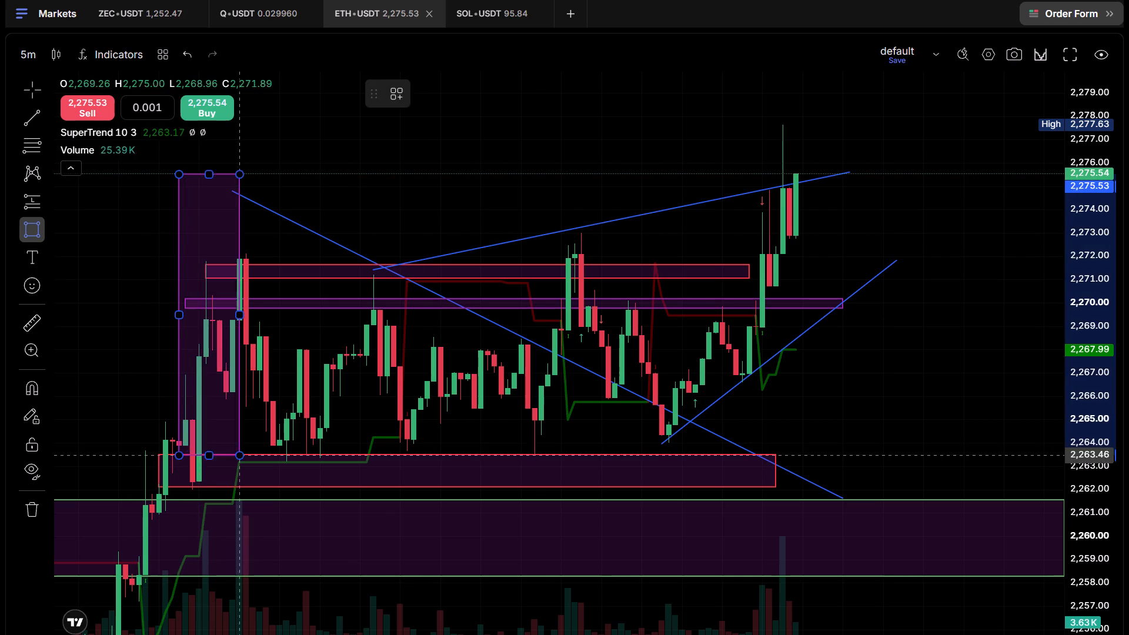
pyautogui.moveTo(707, 482); pyautogui.dragTo(900, 454)
pyautogui.click(907, 451)
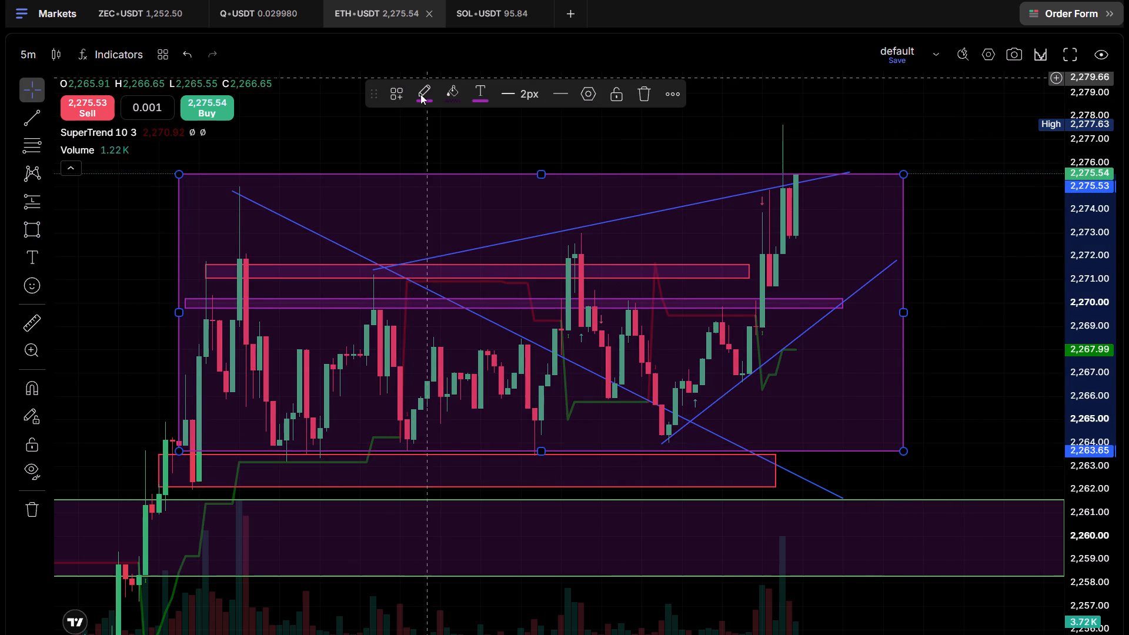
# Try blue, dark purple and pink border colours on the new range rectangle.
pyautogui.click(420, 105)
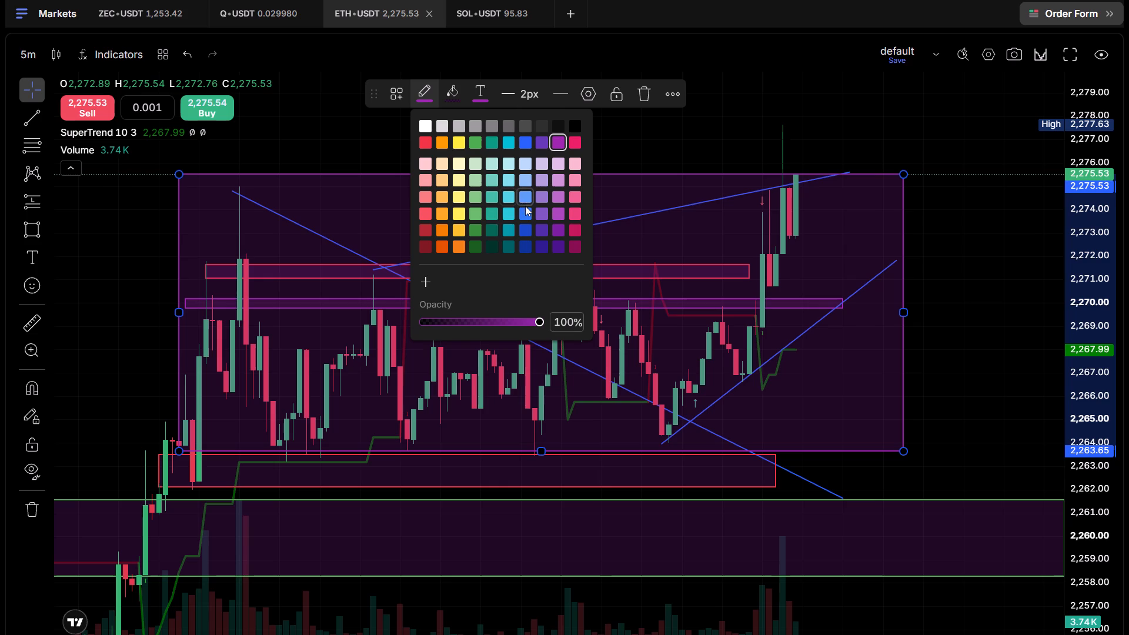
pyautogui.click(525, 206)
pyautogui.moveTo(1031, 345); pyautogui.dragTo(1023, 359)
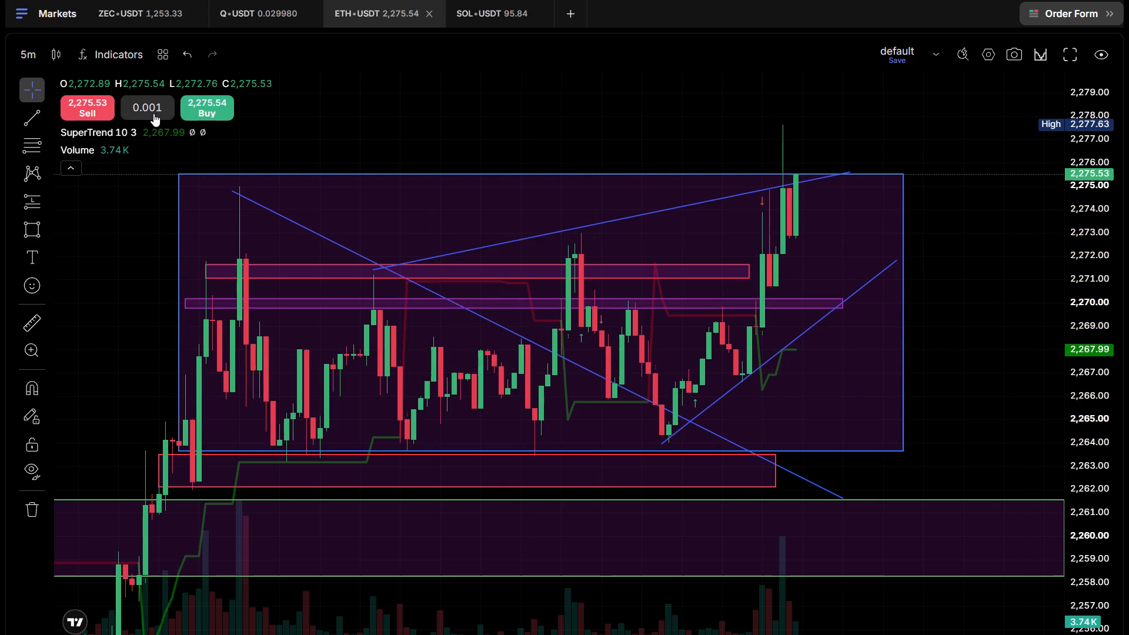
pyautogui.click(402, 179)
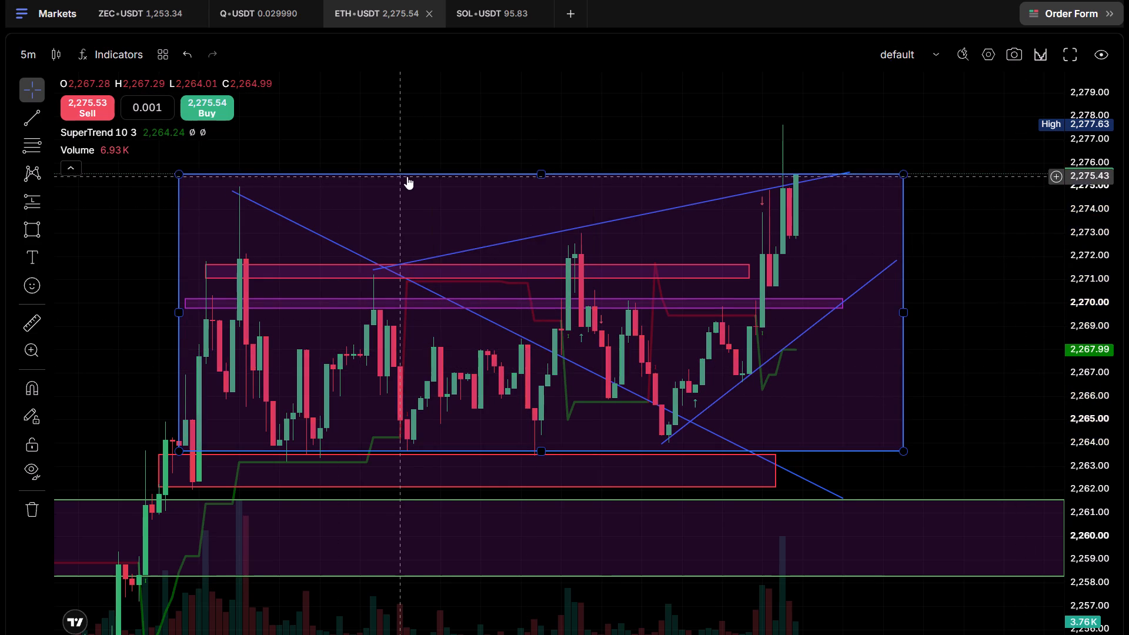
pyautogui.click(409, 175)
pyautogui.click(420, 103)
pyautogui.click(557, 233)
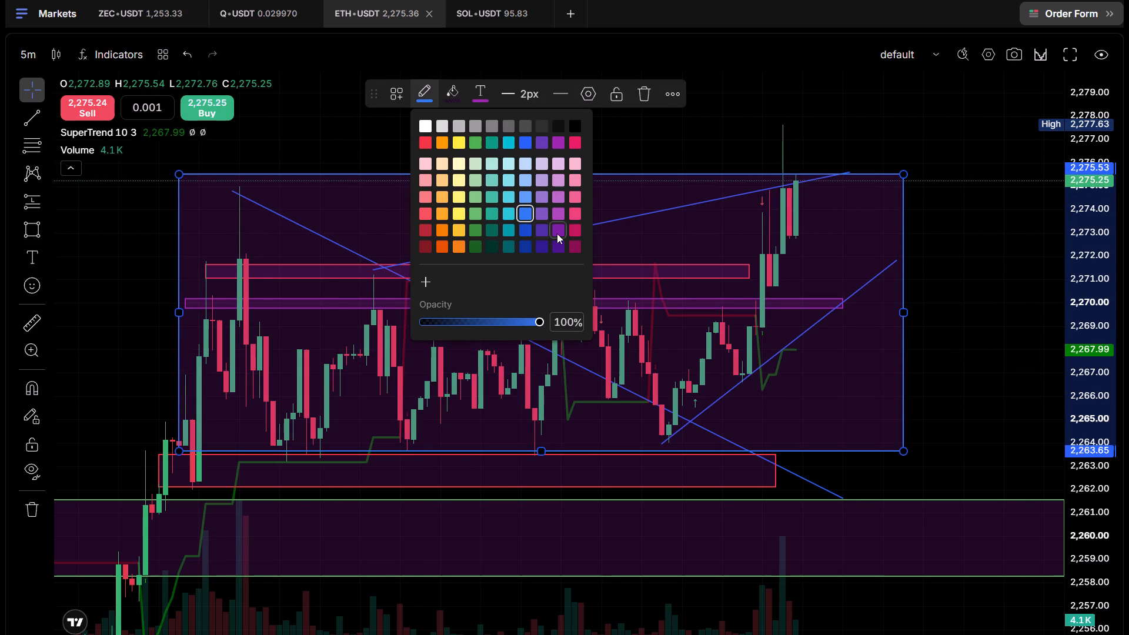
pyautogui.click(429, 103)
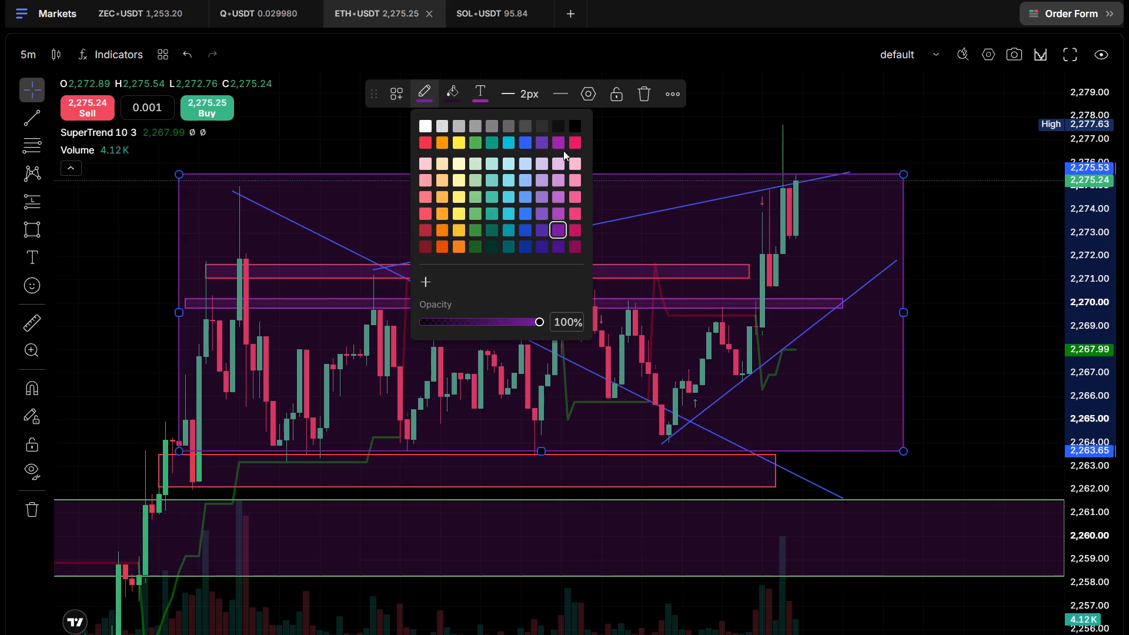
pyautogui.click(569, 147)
# Set the range rectangle's border colour to dark purple.
pyautogui.click(418, 105)
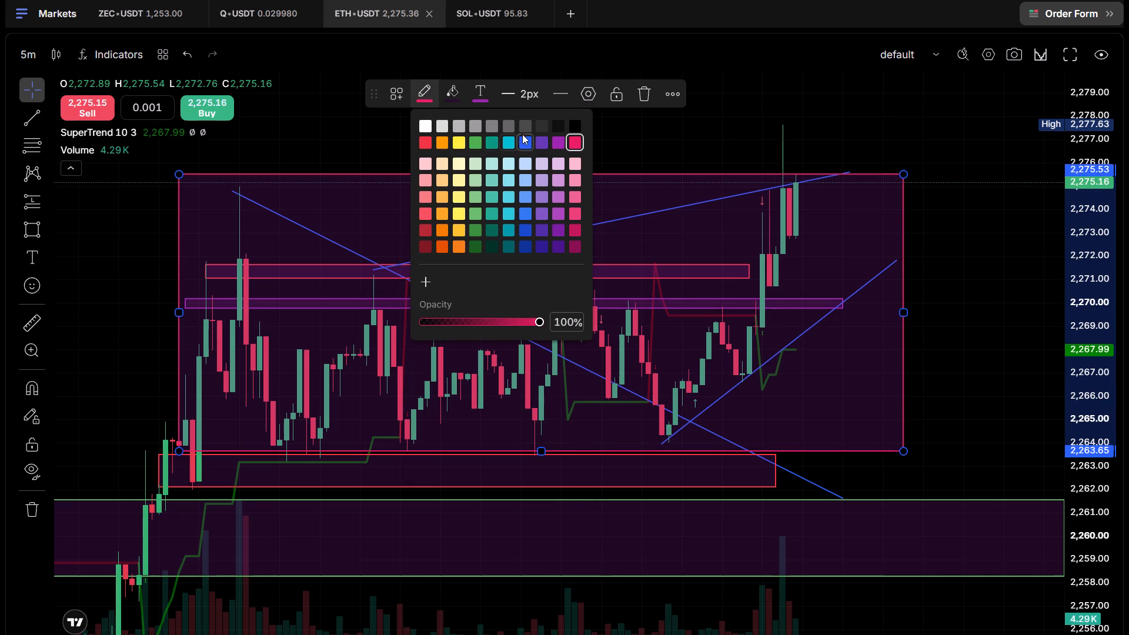
pyautogui.click(557, 229)
pyautogui.click(918, 87)
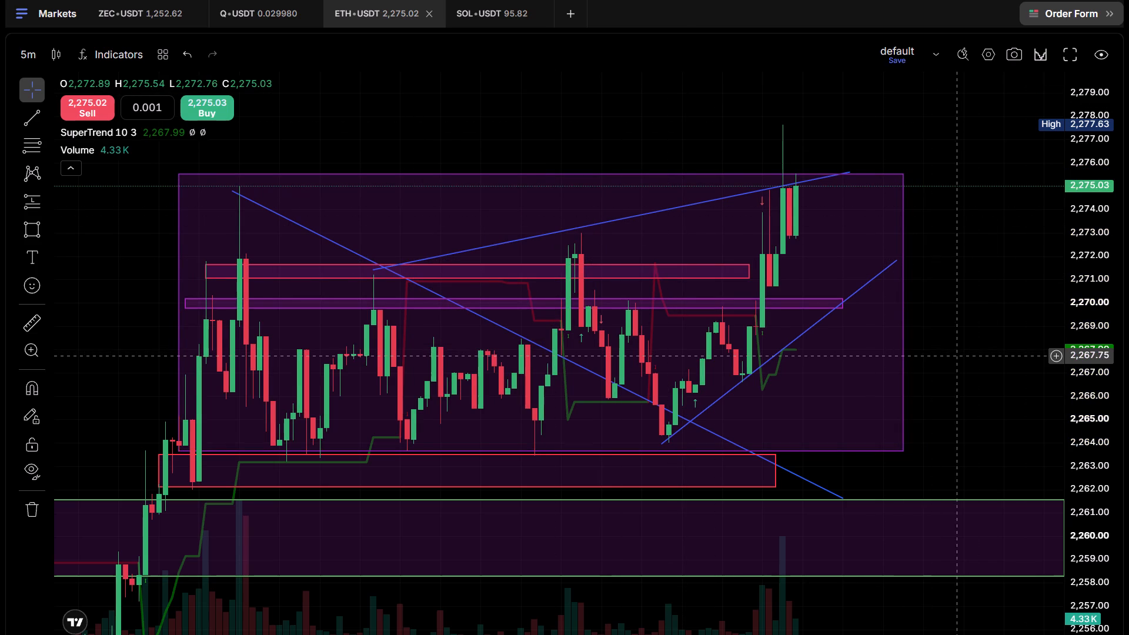
# Examine the boxed range against the horizontal lines at 2,280.59 and 2,230.29, the green-bordered zones and the earlier price history.
pyautogui.scroll(-3, 964, 359)
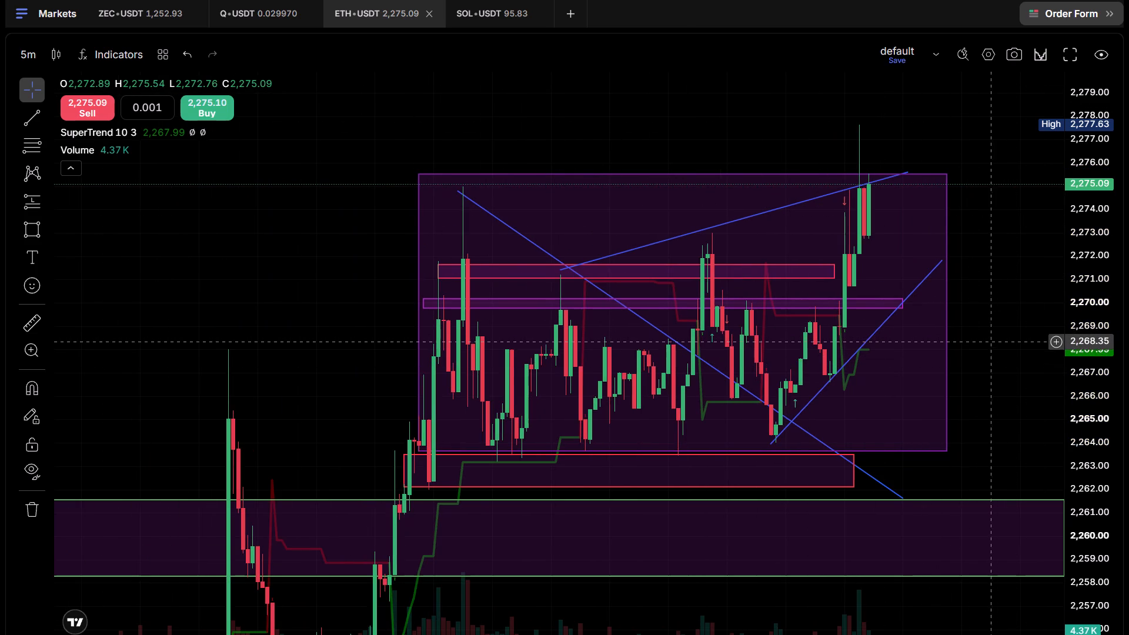
pyautogui.moveTo(987, 340); pyautogui.dragTo(679, 366)
pyautogui.moveTo(1110, 152); pyautogui.dragTo(1106, 276)
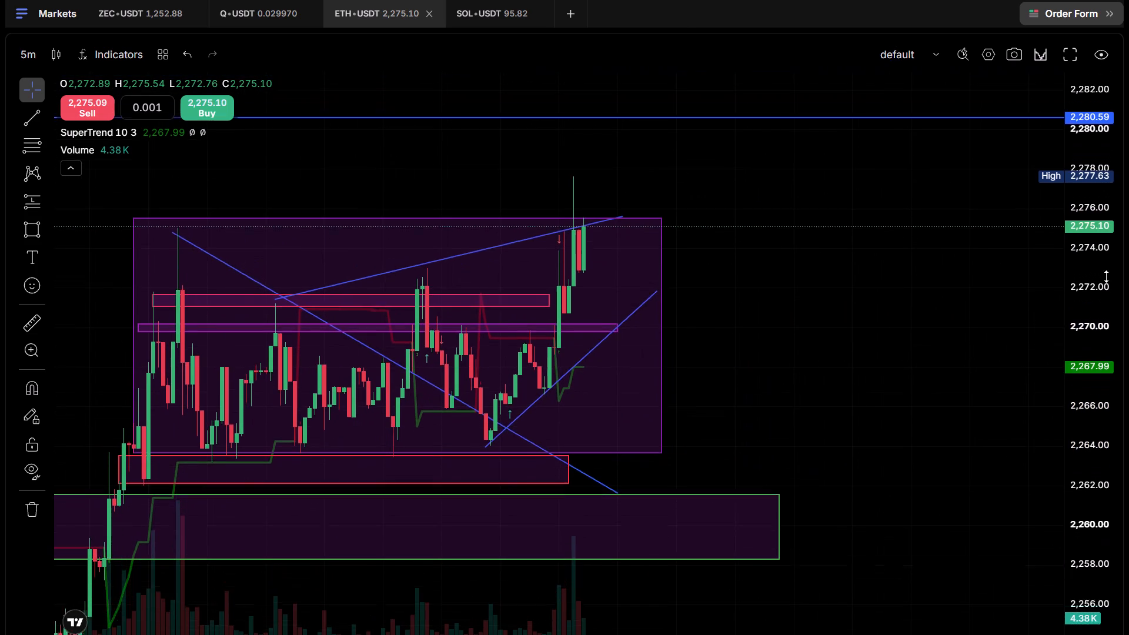
pyautogui.moveTo(1106, 276); pyautogui.dragTo(1109, 376)
pyautogui.scroll(-1, 785, 349)
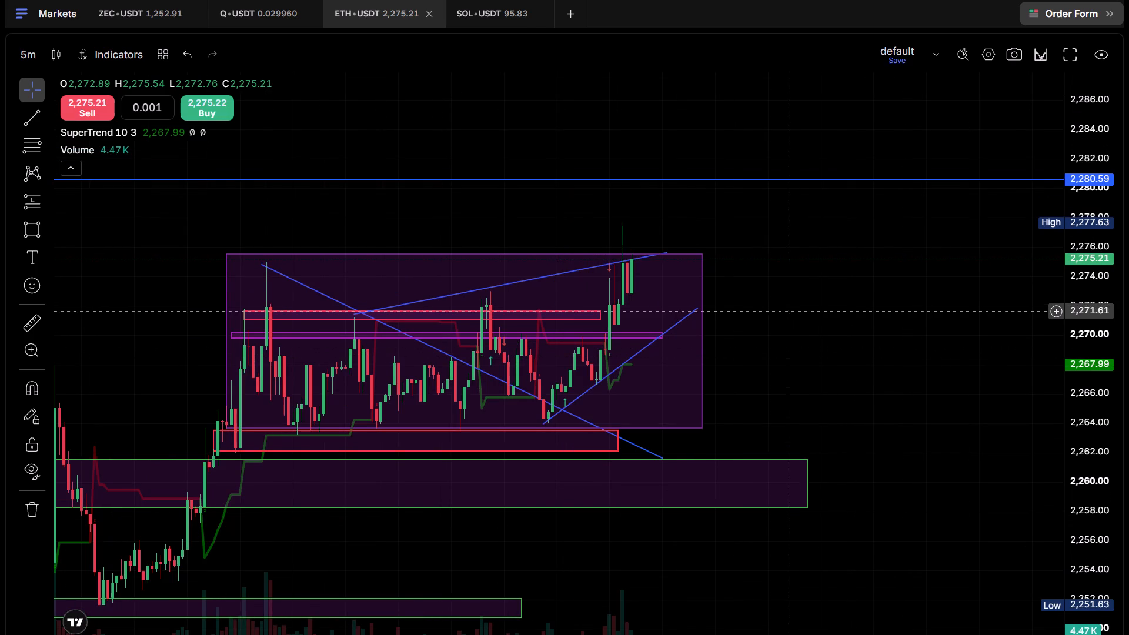
pyautogui.scroll(-3, 775, 279)
pyautogui.moveTo(1075, 216); pyautogui.dragTo(1075, 293)
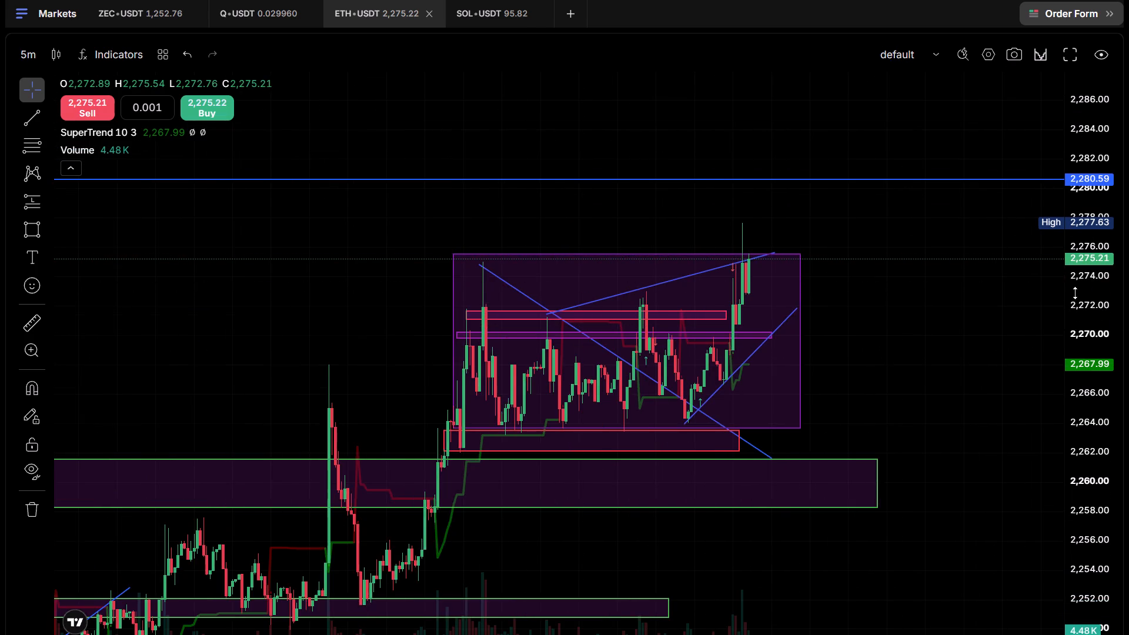
pyautogui.moveTo(1075, 293); pyautogui.dragTo(1071, 551)
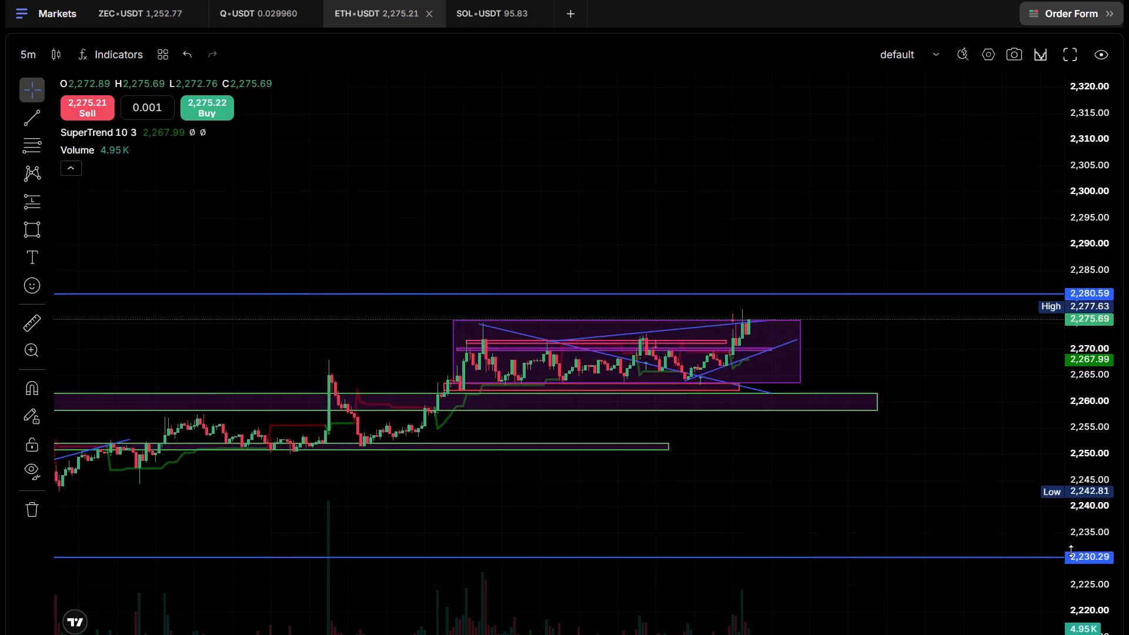
pyautogui.moveTo(1071, 551); pyautogui.dragTo(1070, 513)
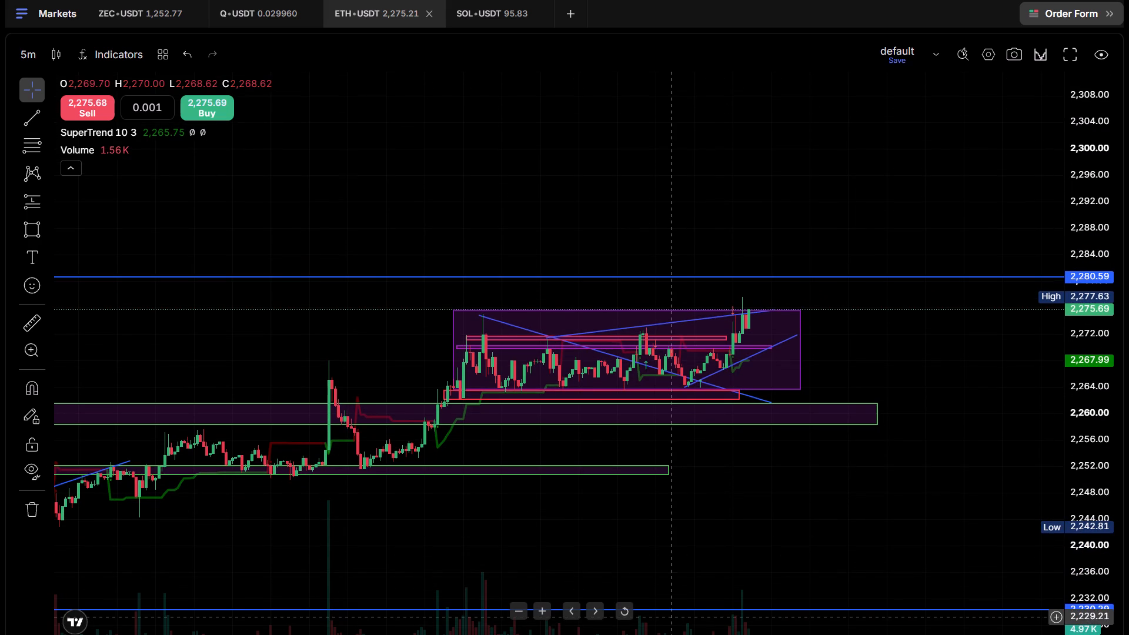
pyautogui.moveTo(440, 532); pyautogui.dragTo(772, 537)
pyautogui.moveTo(431, 479); pyautogui.dragTo(996, 476)
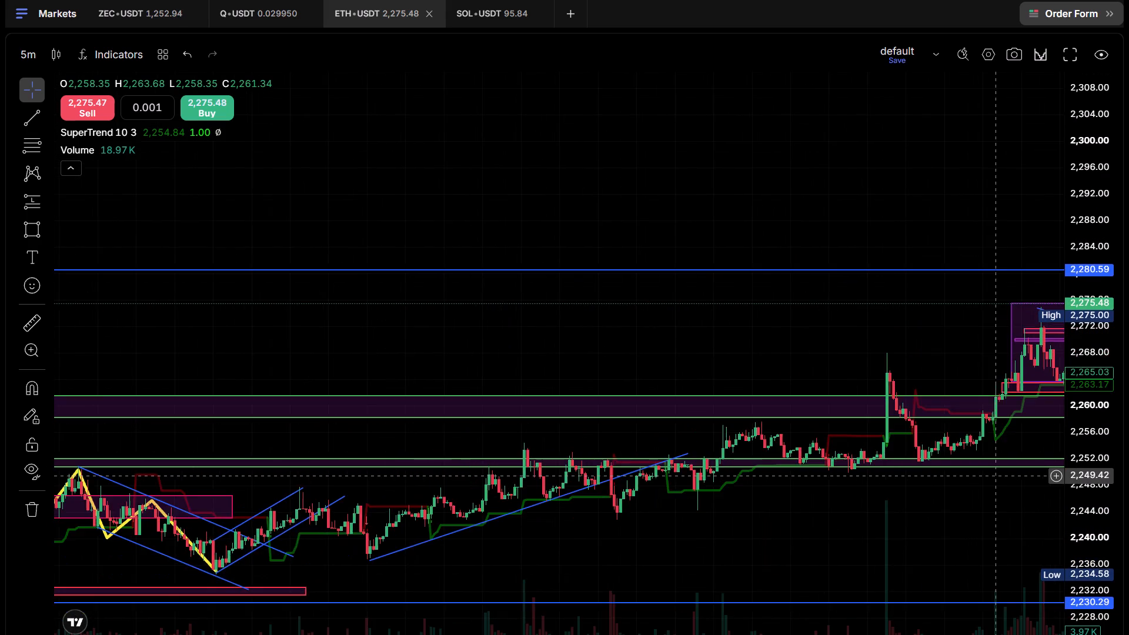
pyautogui.moveTo(996, 476); pyautogui.dragTo(253, 499)
# Examine the latest candles around the boxed range's upper edge, the rising trend lines and the 2,280.59 line.
pyautogui.moveTo(1098, 366); pyautogui.dragTo(1107, 264)
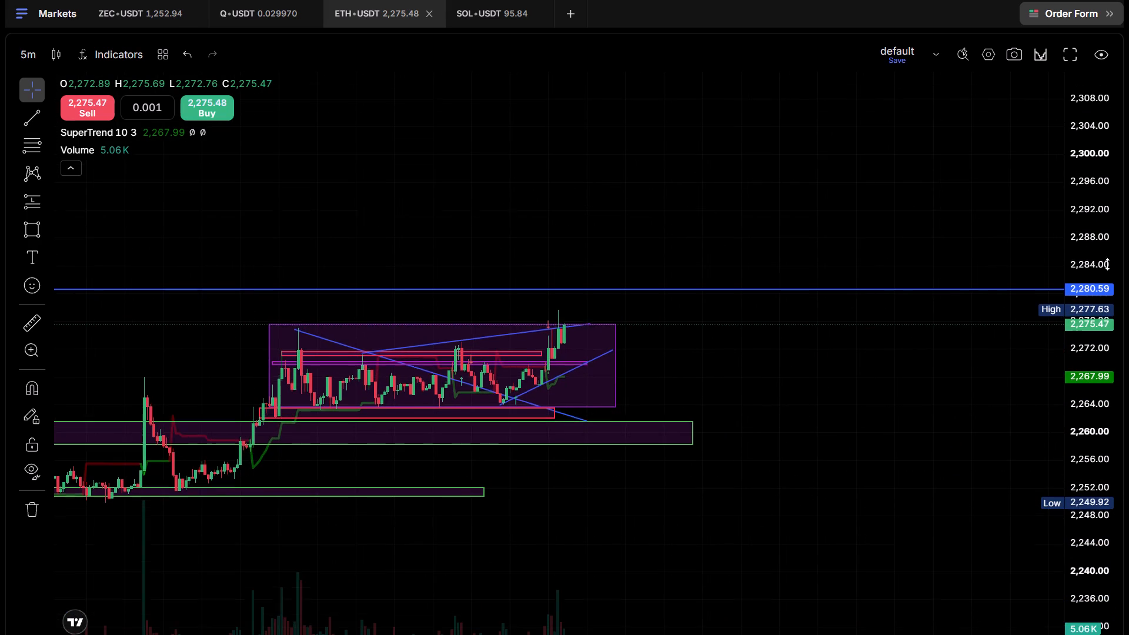
pyautogui.moveTo(1107, 264); pyautogui.dragTo(1125, 0)
pyautogui.scroll(4, 847, 383)
pyautogui.moveTo(512, 384); pyautogui.dragTo(877, 419)
pyautogui.moveTo(1117, 357); pyautogui.dragTo(1100, 196)
pyautogui.moveTo(1095, 375); pyautogui.dragTo(1096, 219)
pyautogui.scroll(4, 836, 425)
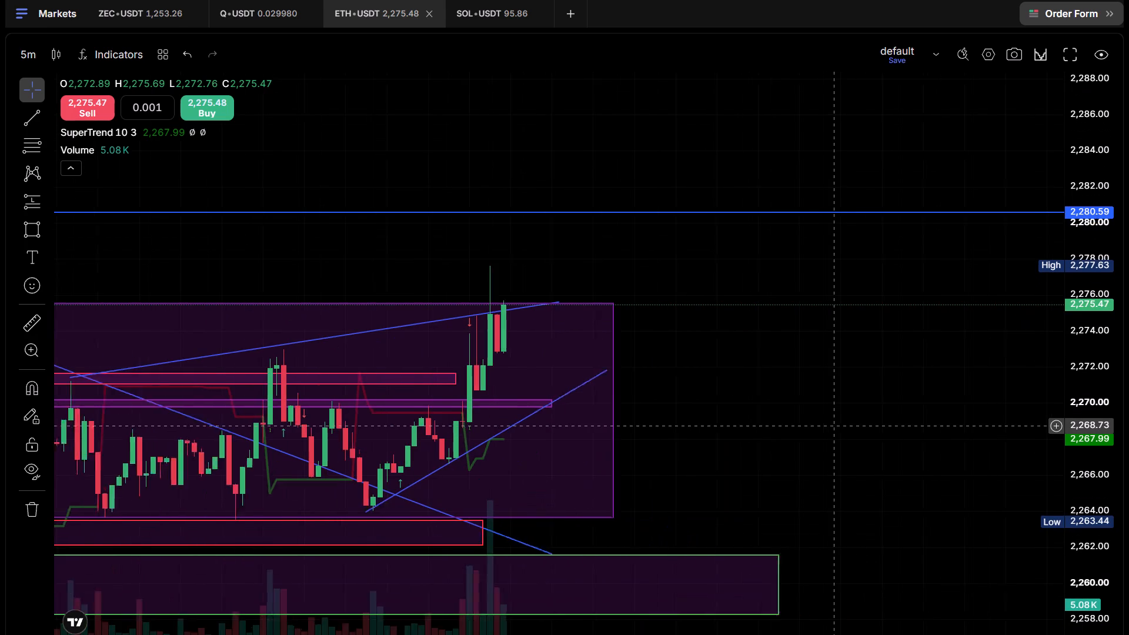
pyautogui.scroll(1, 836, 426)
pyautogui.moveTo(674, 362); pyautogui.dragTo(782, 365)
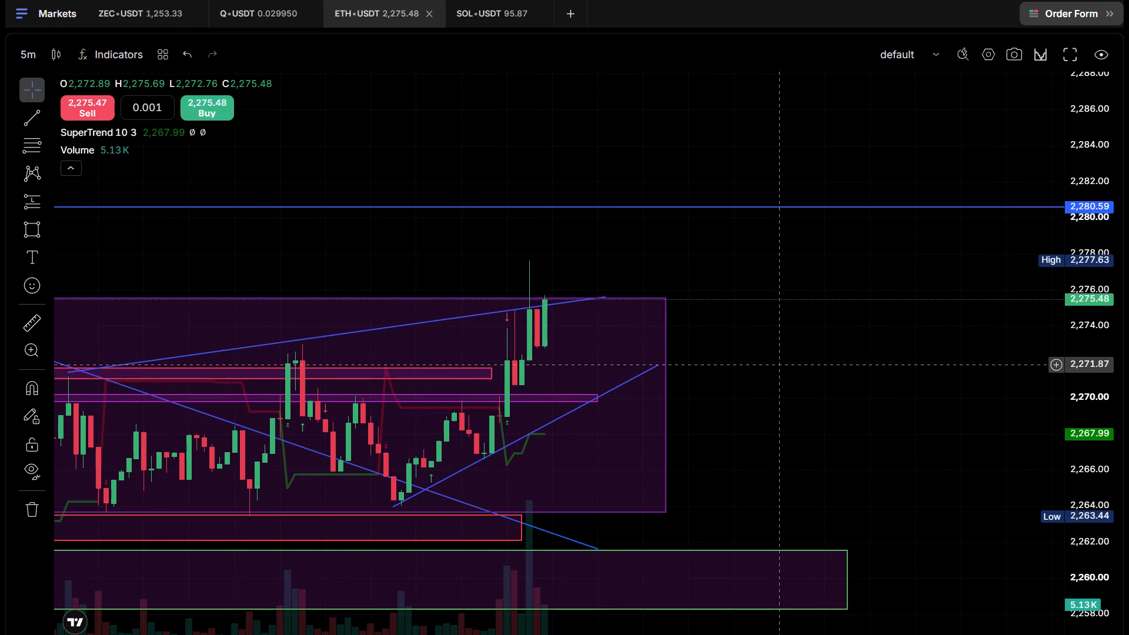